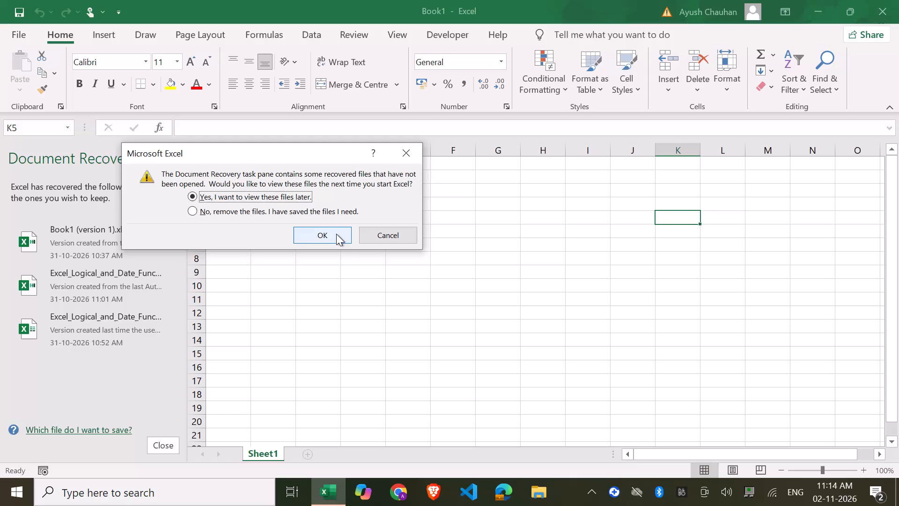
Keep the unopened recovered files available for the next start and close Document Recovery.
left_click(336, 234)
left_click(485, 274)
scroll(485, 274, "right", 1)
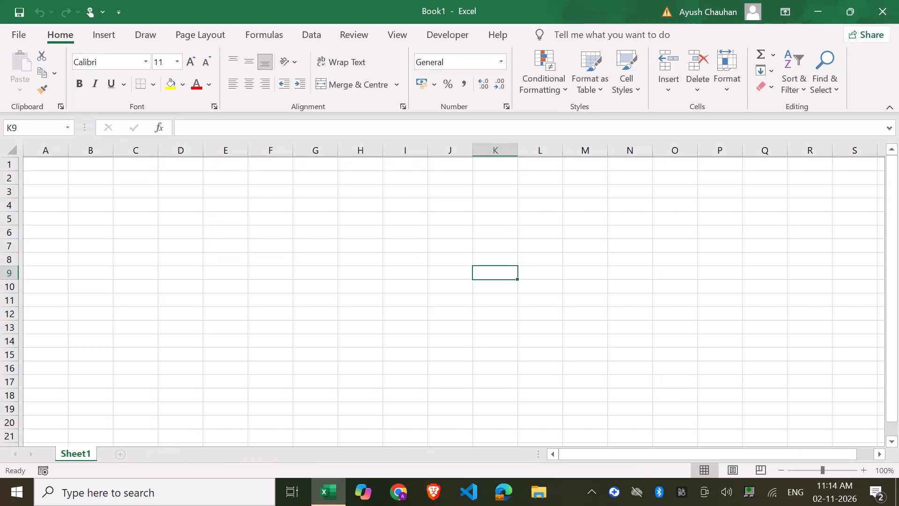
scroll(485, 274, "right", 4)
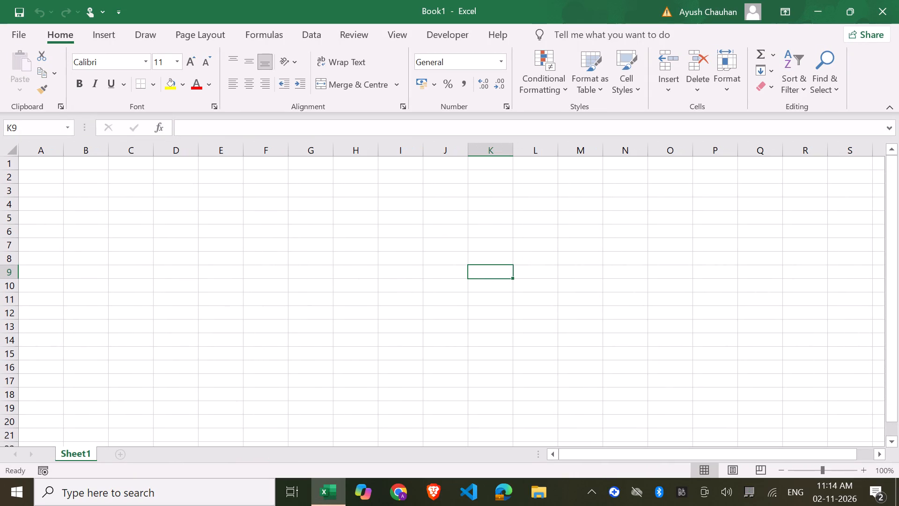
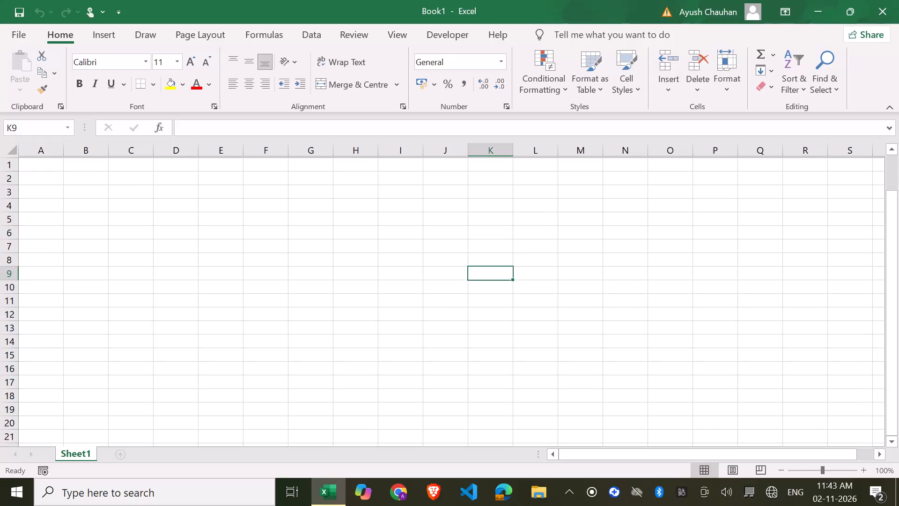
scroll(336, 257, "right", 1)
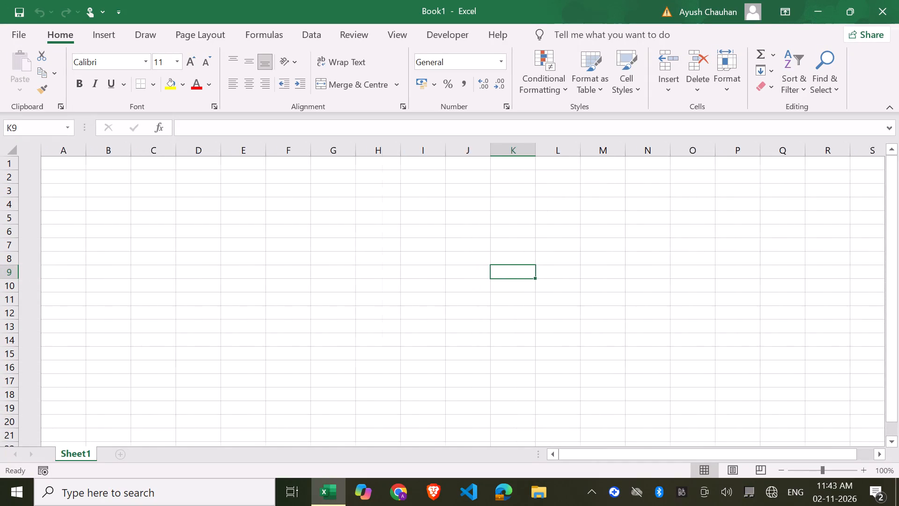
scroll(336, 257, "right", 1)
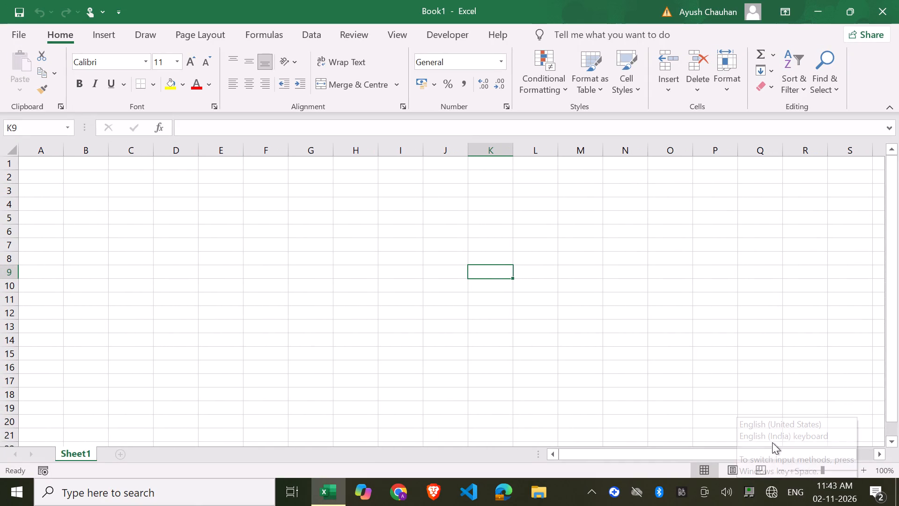
Check the computer's Wi-Fi connection and available networks, then return to cell L3 of the blank sheet.
left_click(766, 488)
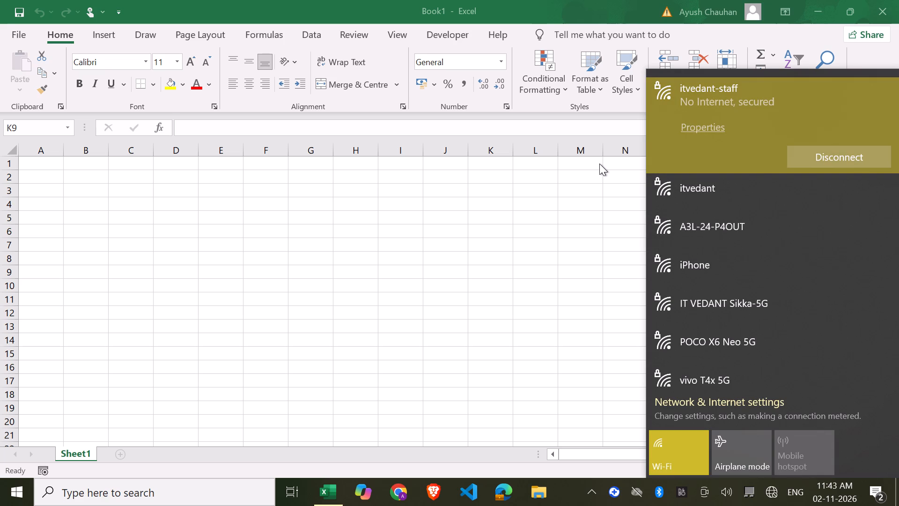
left_click(512, 243)
left_click(556, 186)
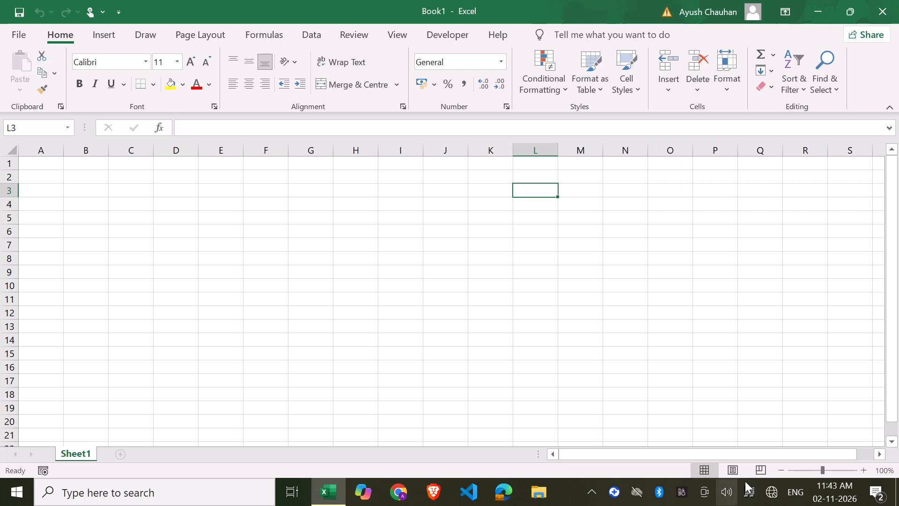
Show the hidden background app icons in the Windows notification area.
left_click(585, 485)
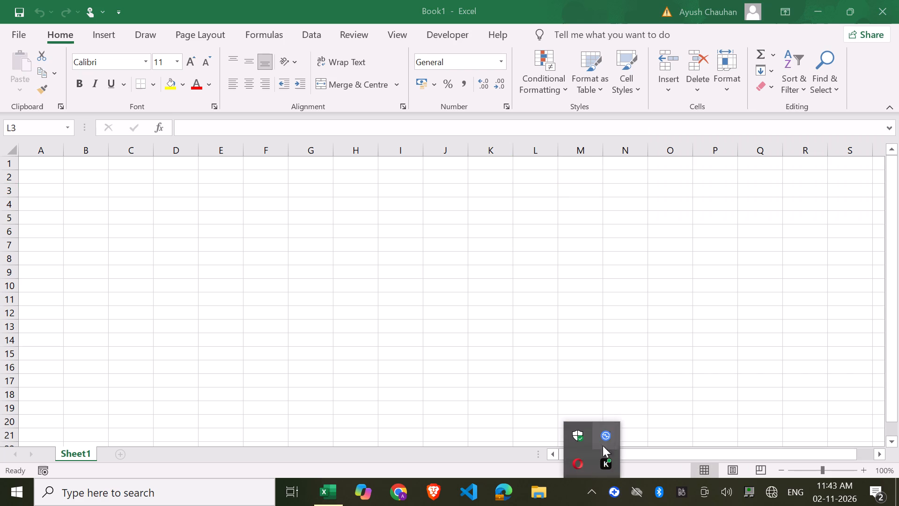
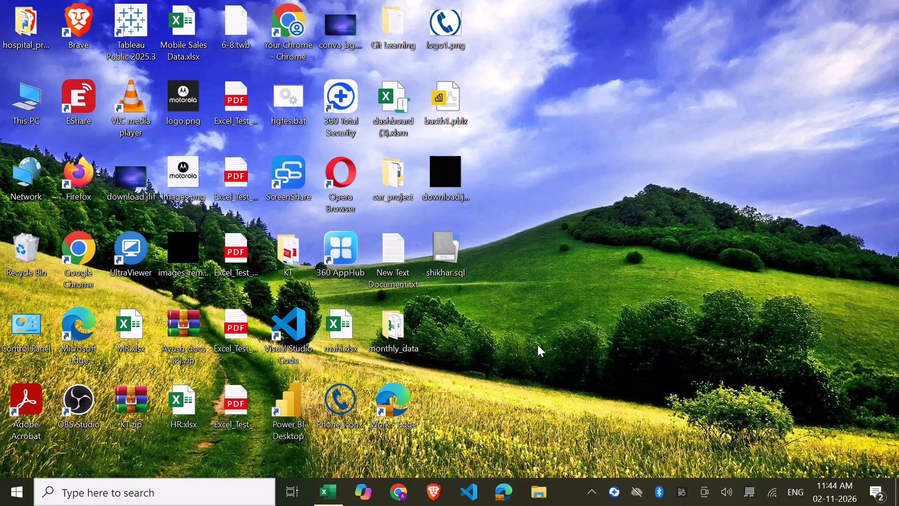
Open Google Chrome and switch from the current managed profile to the other itvedant.com profile.
left_click(401, 481)
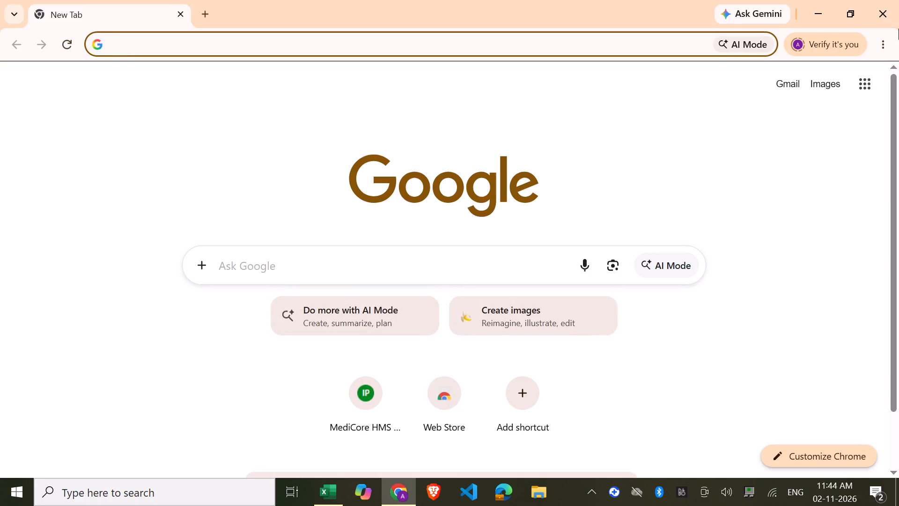
left_click(819, 45)
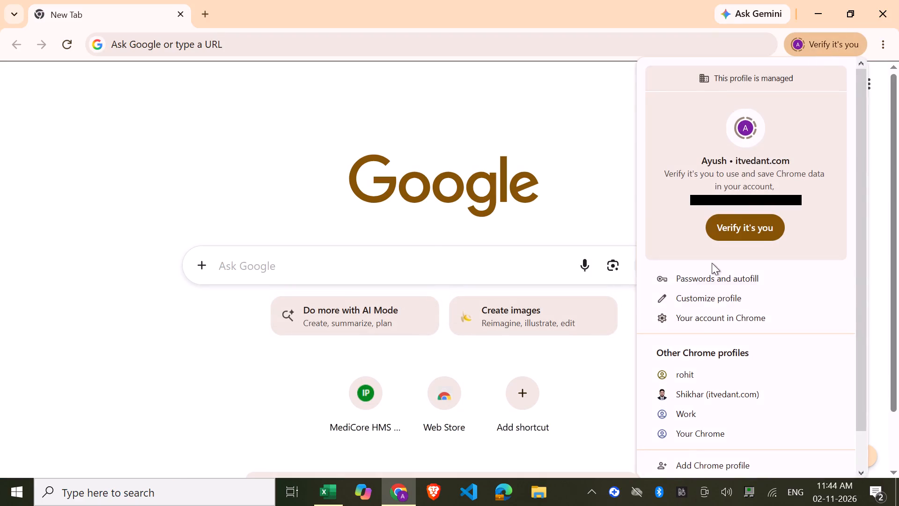
left_click(680, 390)
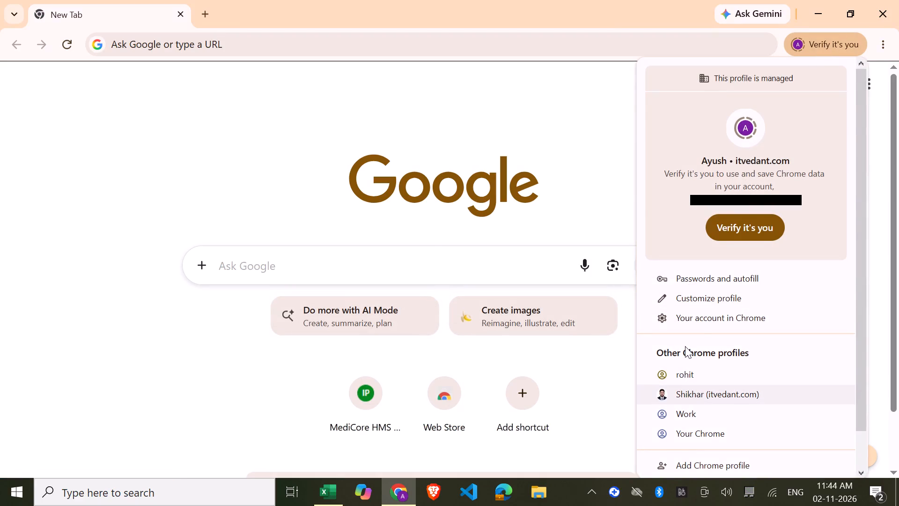
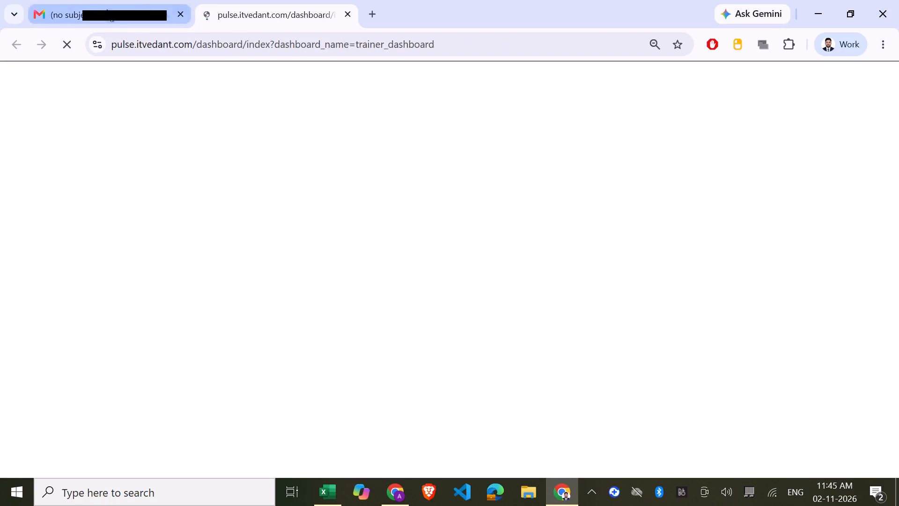
Bring up the Pulse trainer dashboard and postpone the Employee of the Month nomination reminder.
left_click(107, 9)
left_click(240, 21)
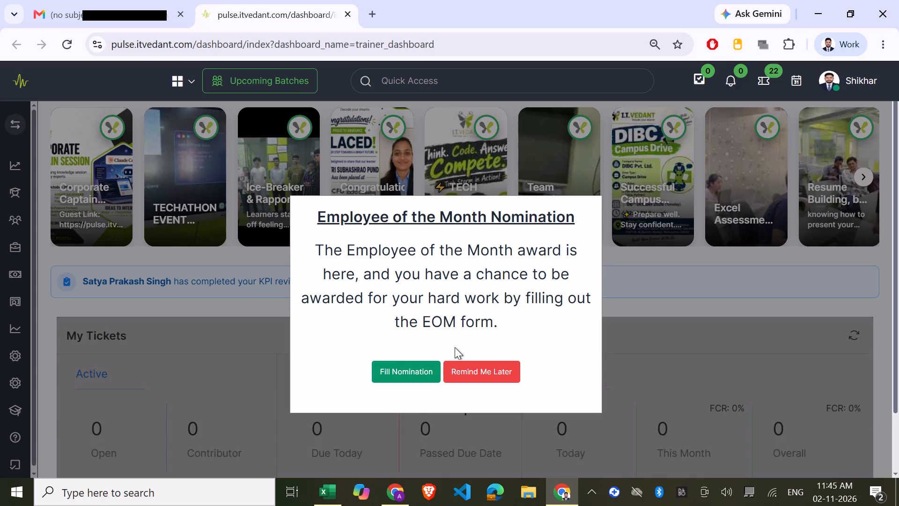
left_click(504, 379)
Find the batch codes listed under Batch Progress on the trainer dashboard.
scroll(688, 354, "down", 2)
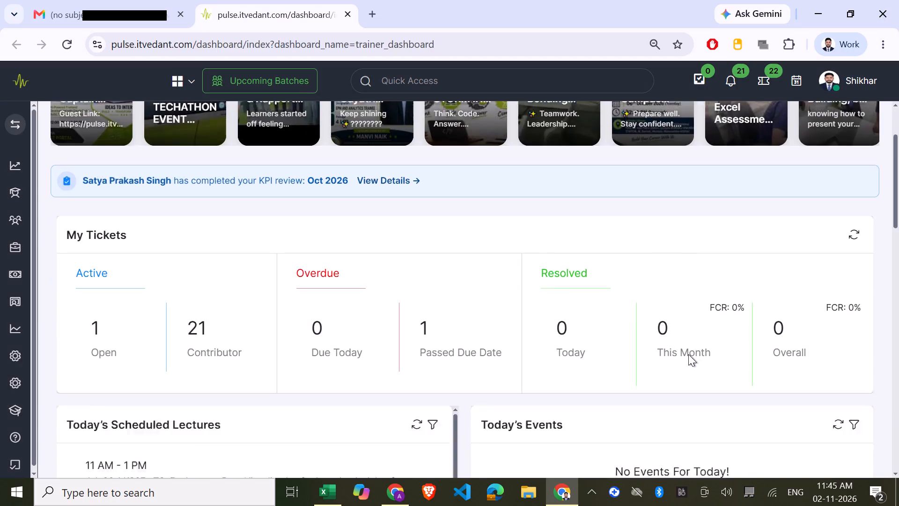
scroll(688, 354, "down", 11)
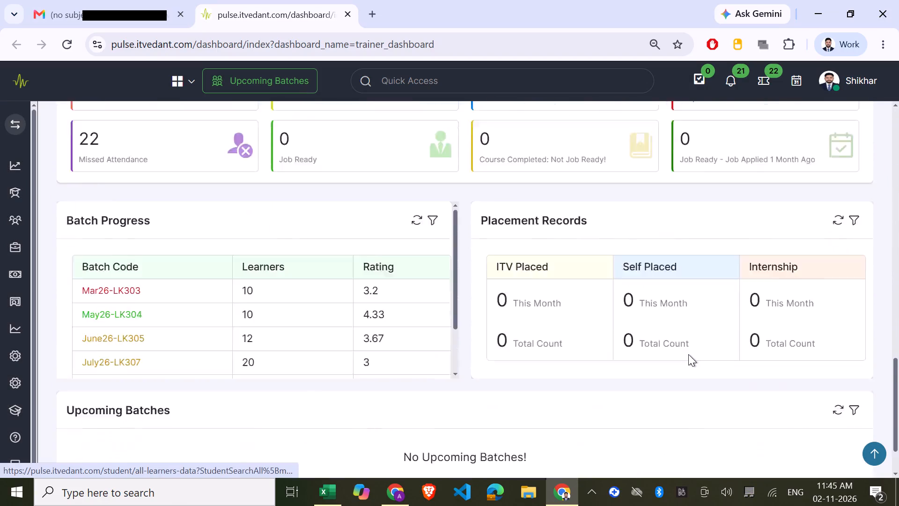
scroll(688, 354, "down", 1)
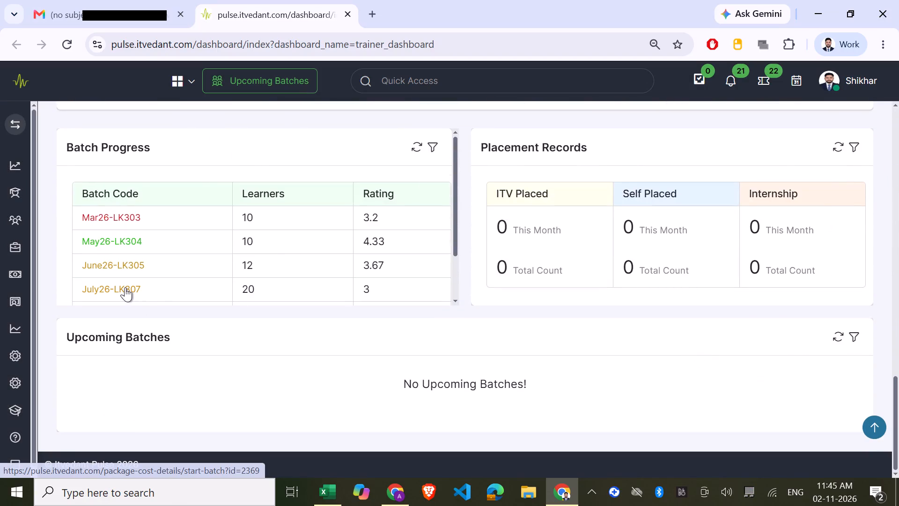
Open batch July26-LK307 from the batch progress list and go to its Tableau 11.0 module.
left_click(125, 287)
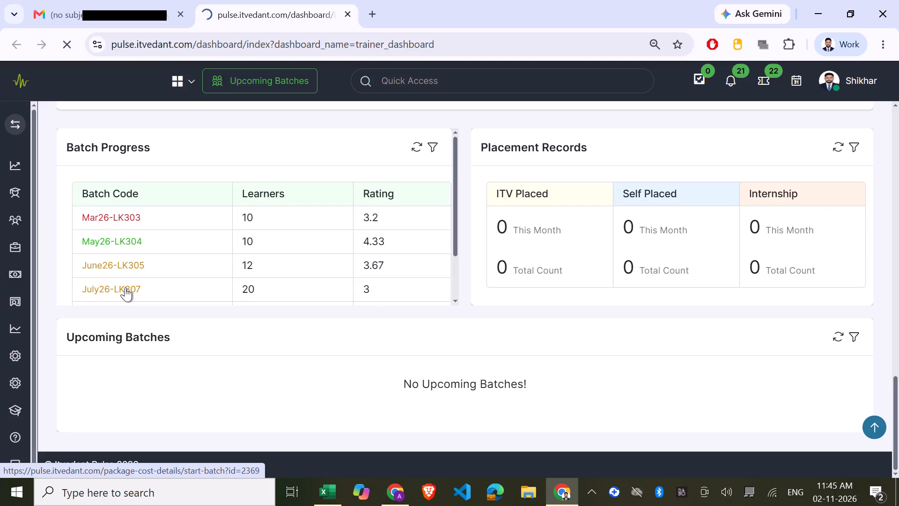
scroll(437, 321, "down", 2)
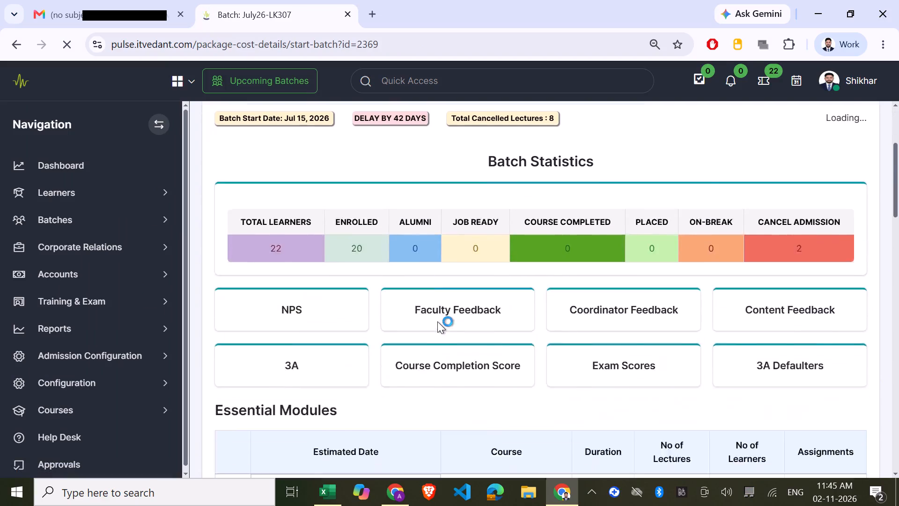
scroll(437, 321, "down", 4)
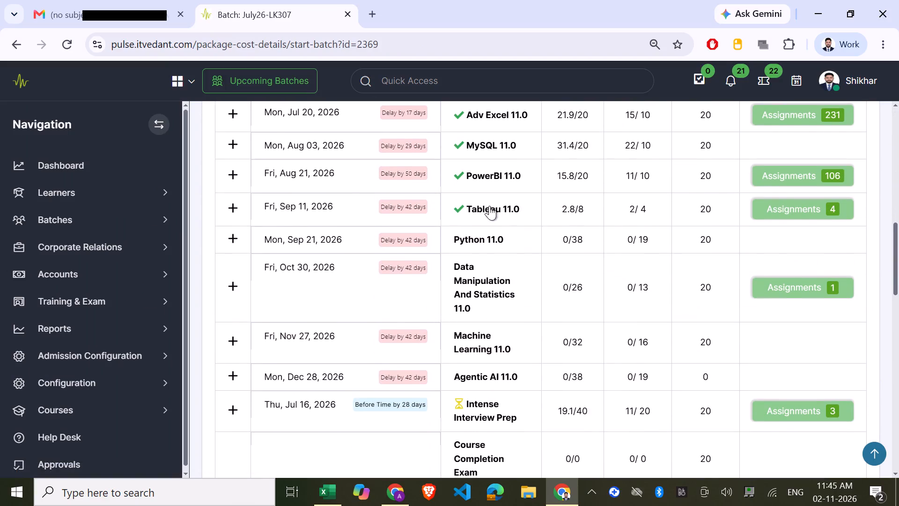
left_click(501, 208)
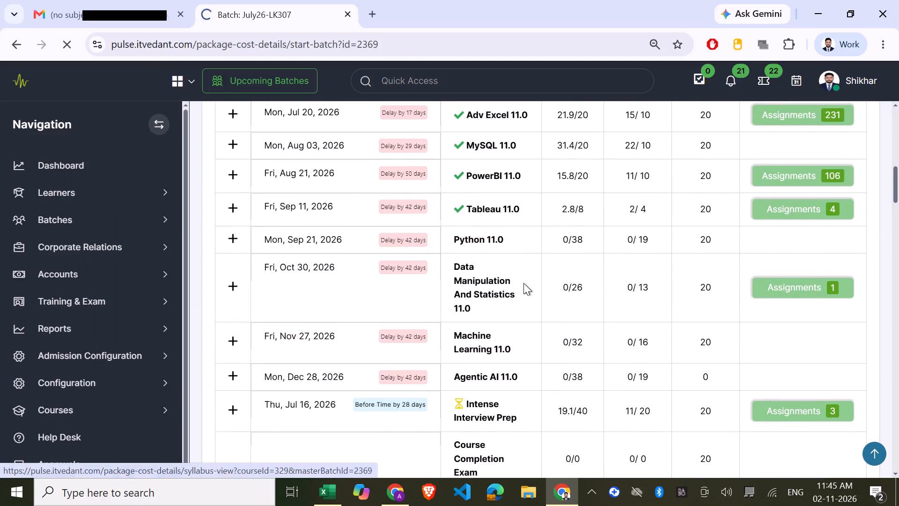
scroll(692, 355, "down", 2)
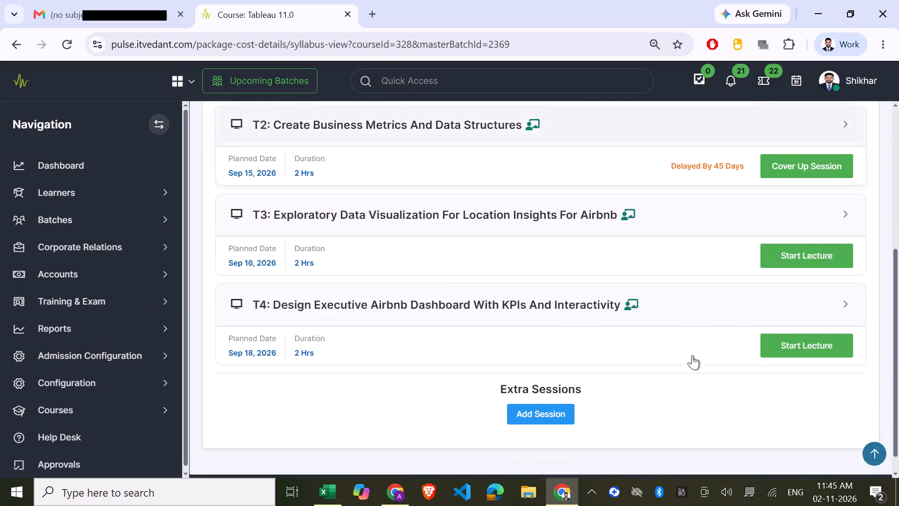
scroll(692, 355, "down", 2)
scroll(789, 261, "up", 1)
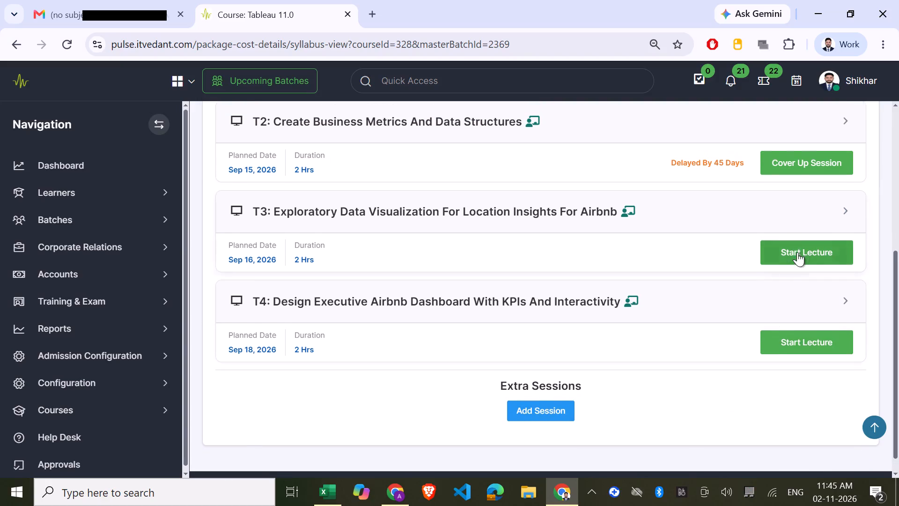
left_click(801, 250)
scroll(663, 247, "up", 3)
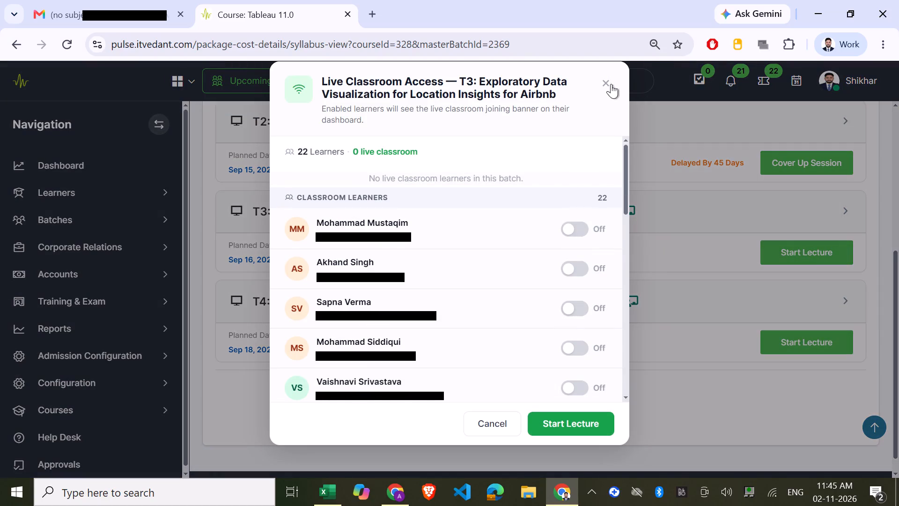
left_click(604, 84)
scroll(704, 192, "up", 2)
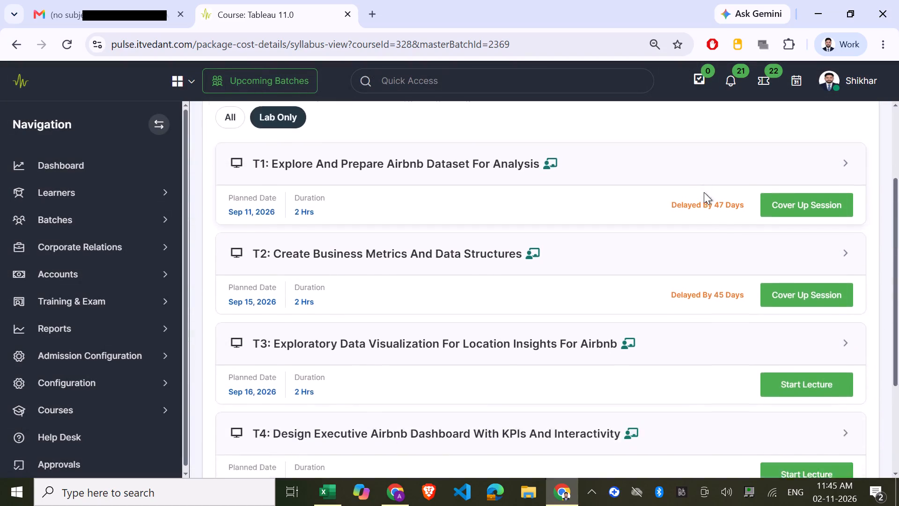
scroll(704, 192, "down", 1)
left_click(771, 238)
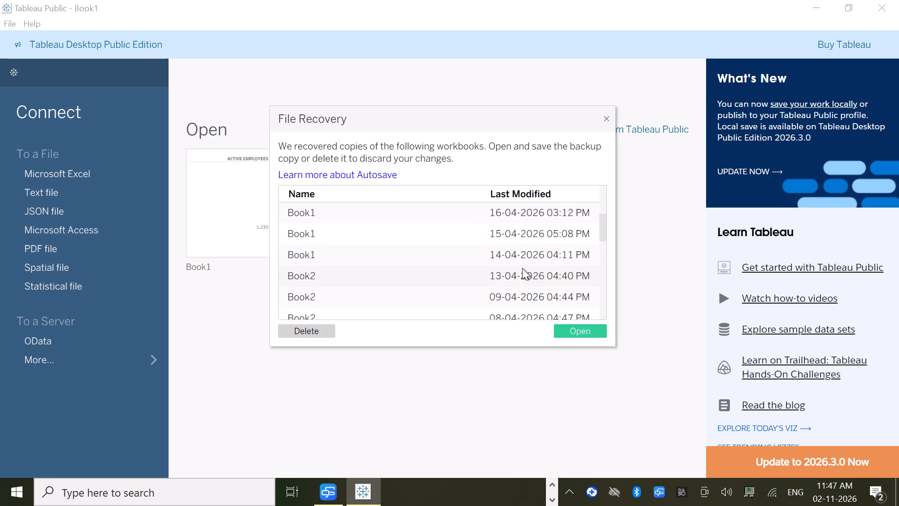
scroll(522, 268, "up", 2)
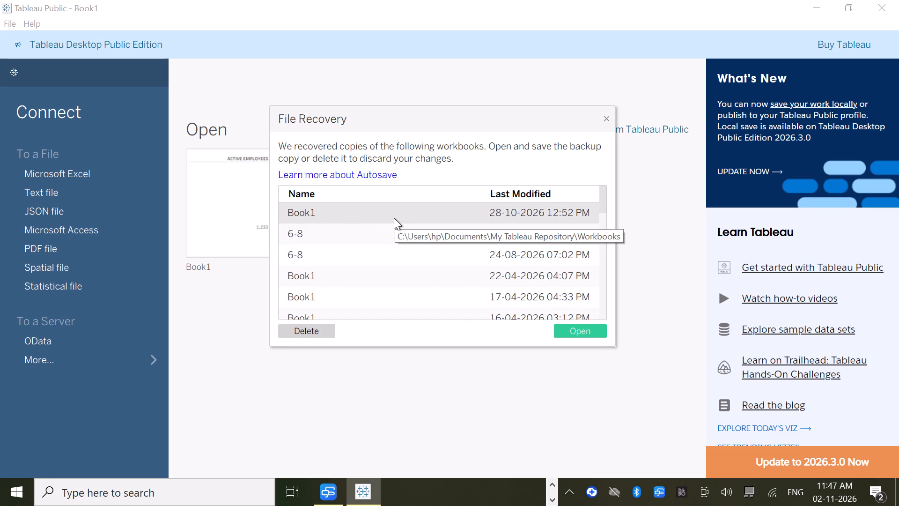
double_click(378, 216)
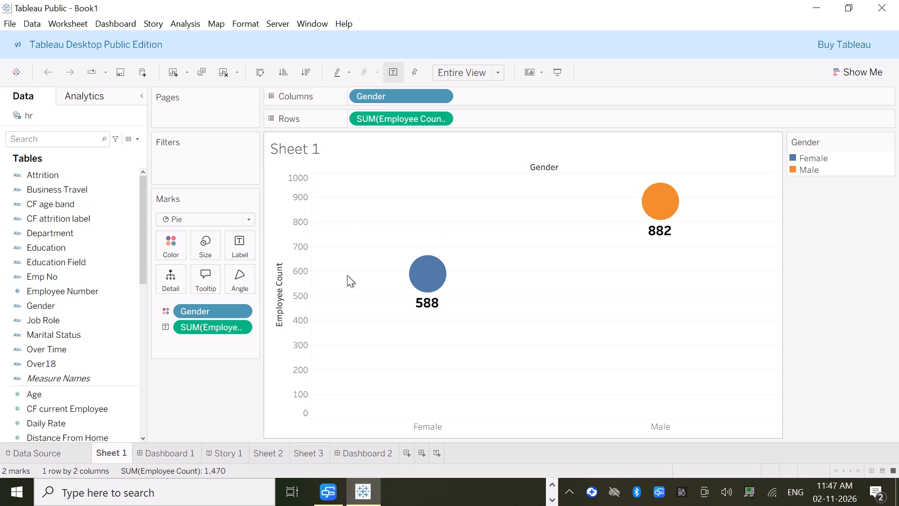
Look through the workbook's worksheets and dashboards to check what each one contains.
left_click(216, 449)
left_click(174, 459)
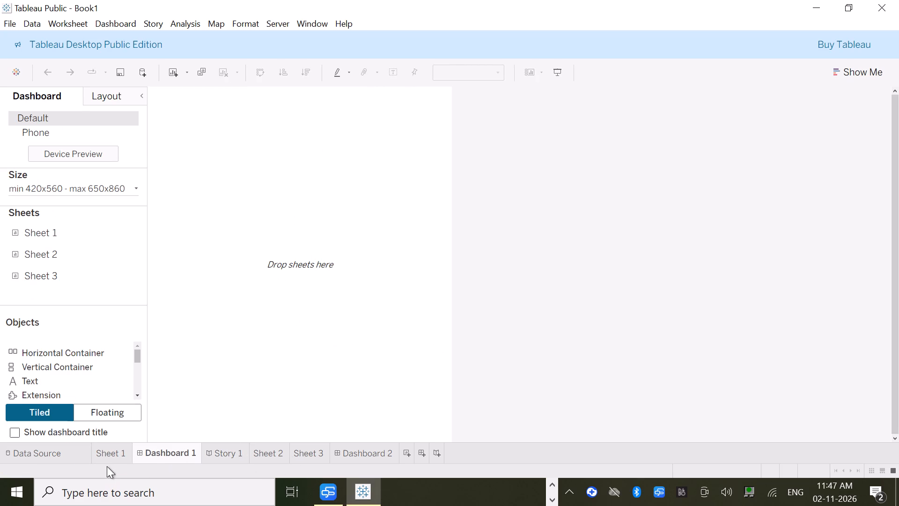
left_click(108, 453)
left_click(344, 445)
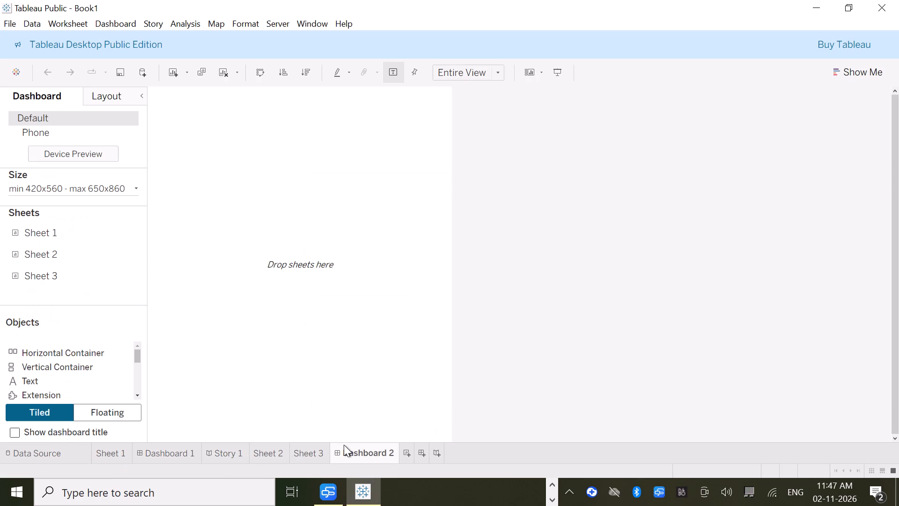
left_click(314, 447)
left_click(251, 454)
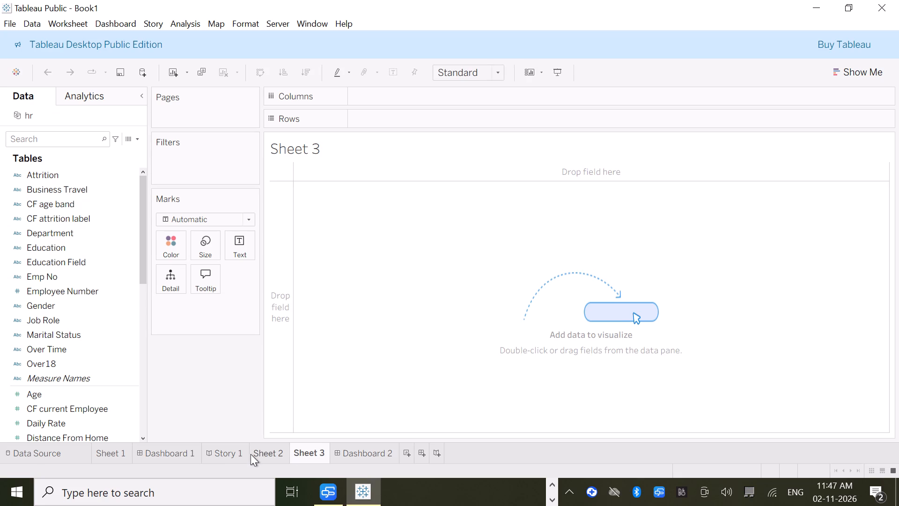
left_click(184, 458)
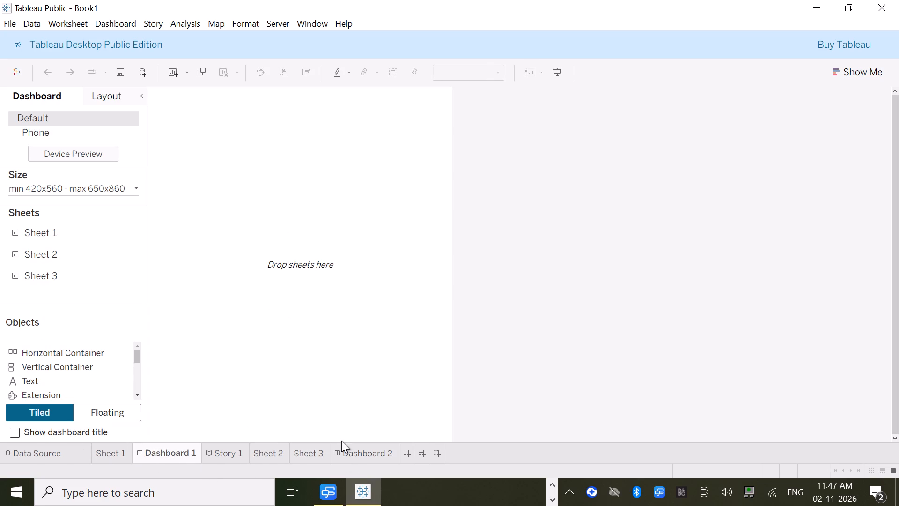
Switch to ScreenShare and mirror the primary screen to USBDisplay_2926 again.
left_click(332, 492)
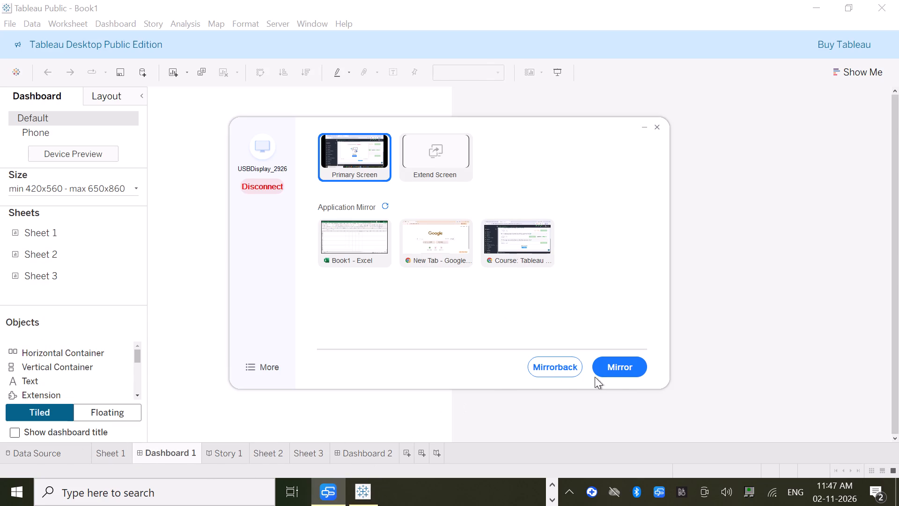
left_click(621, 378)
left_click(623, 362)
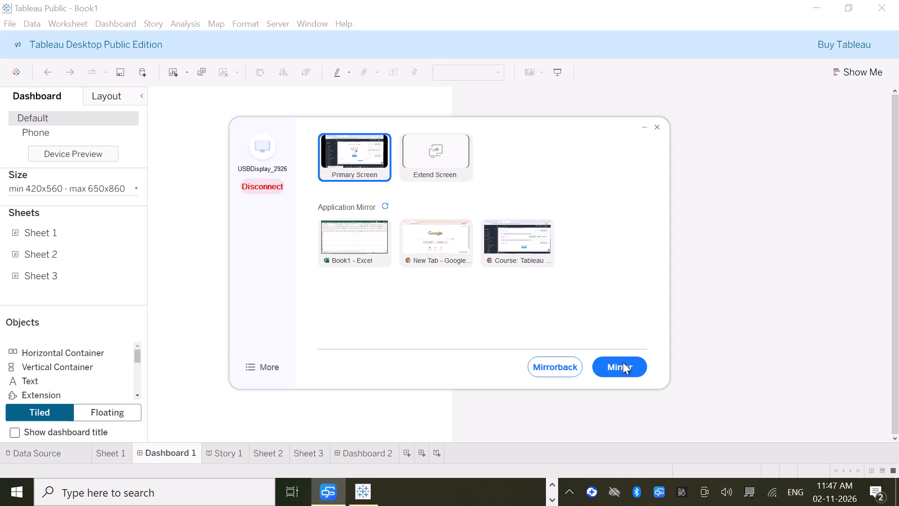
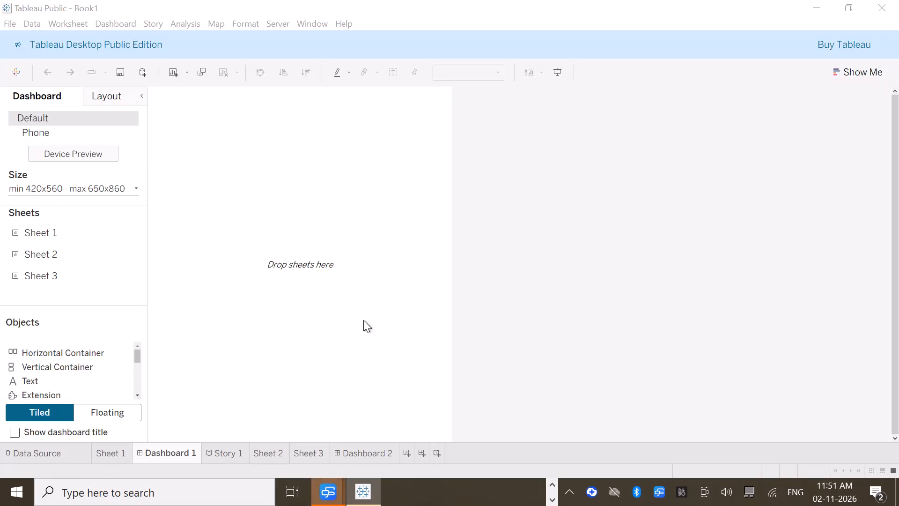
Close the ScreenShare window, dismiss its notification and switch back to the Tableau workbook.
left_click(462, 276)
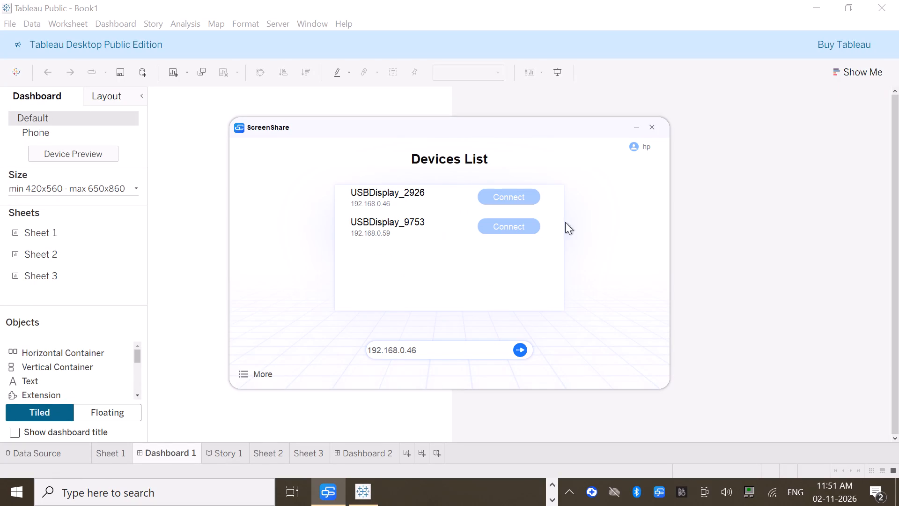
left_click(650, 126)
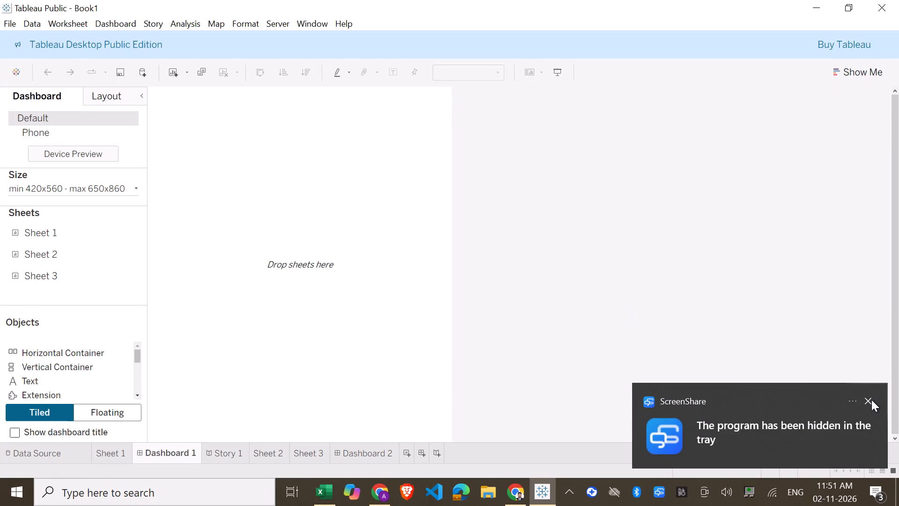
left_click(871, 400)
left_click(539, 499)
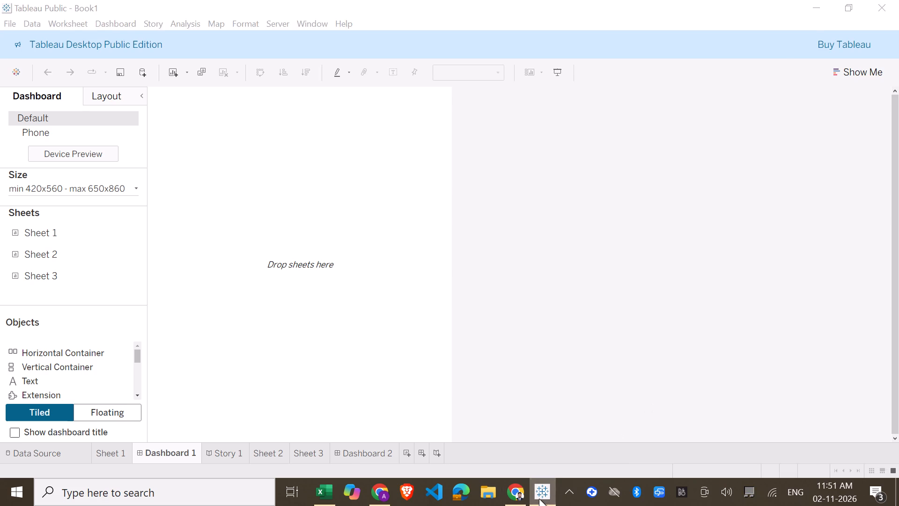
left_click(541, 486)
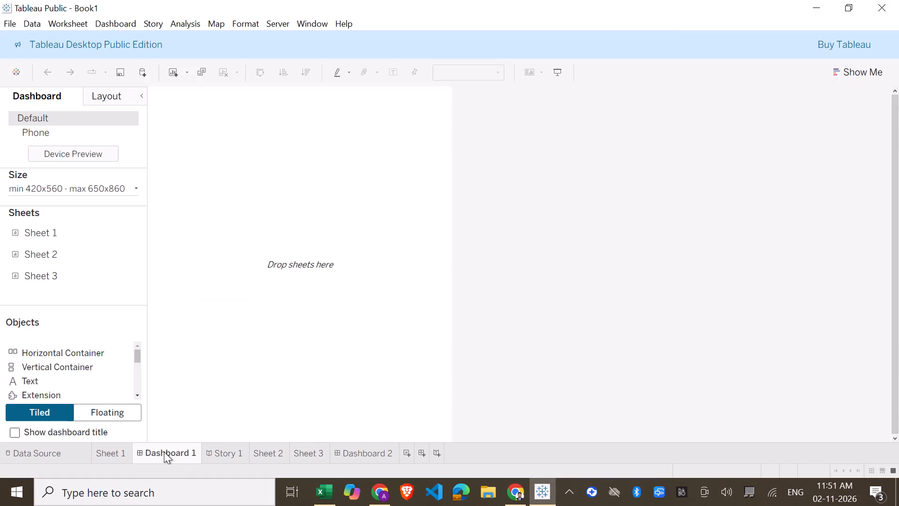
Examine Sheet 1, Sheet 2, Sheet 3 and Dashboard 1 in turn to compare what the worksheets and dashboard contain.
left_click(106, 455)
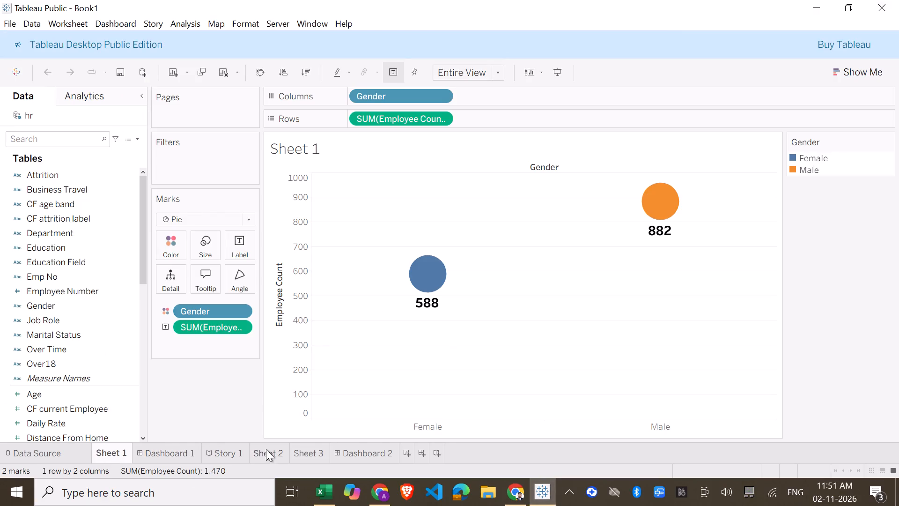
left_click(266, 449)
left_click(96, 449)
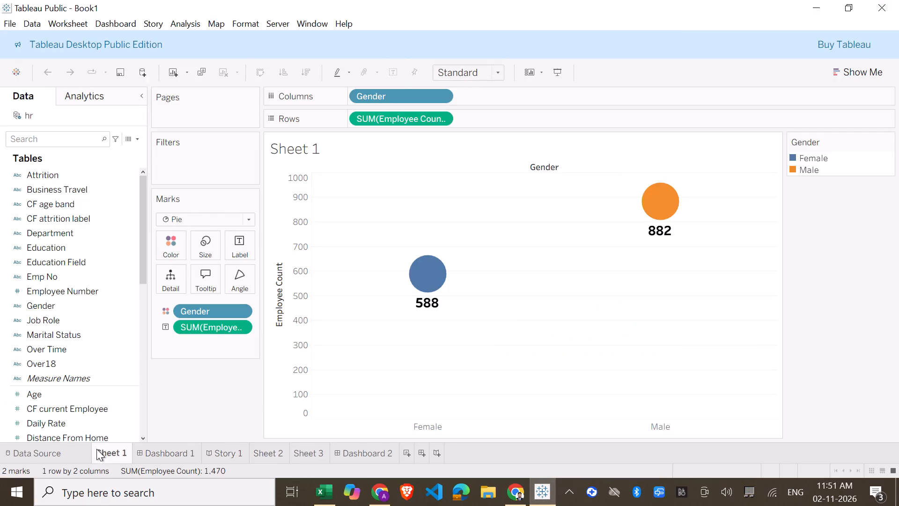
left_click(277, 454)
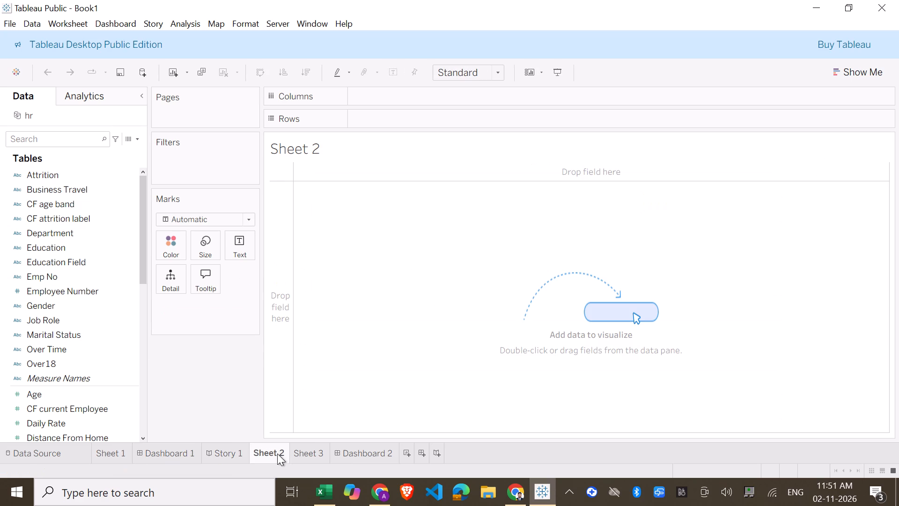
left_click(118, 447)
left_click(268, 448)
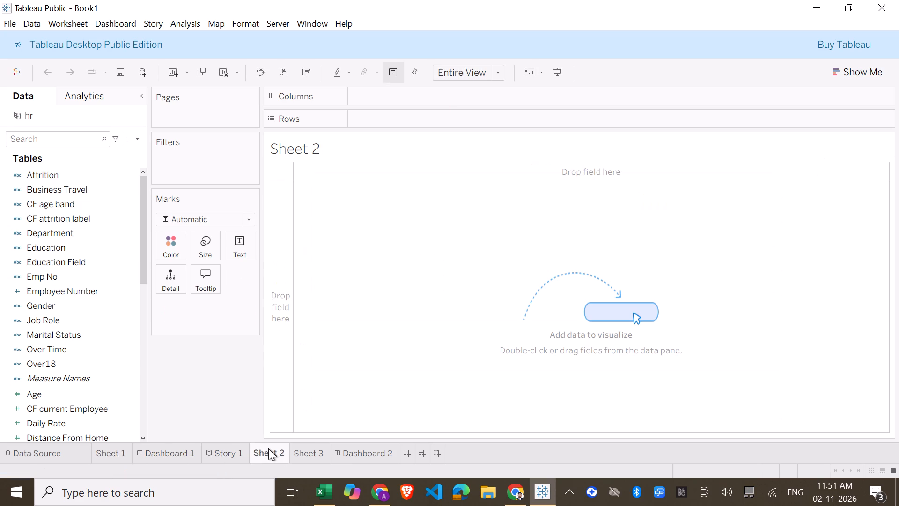
left_click(110, 455)
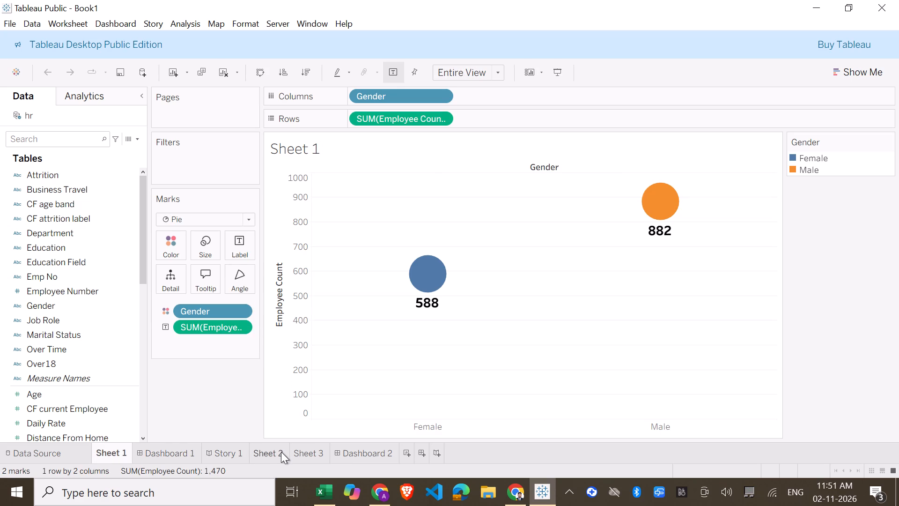
left_click(281, 452)
left_click(308, 454)
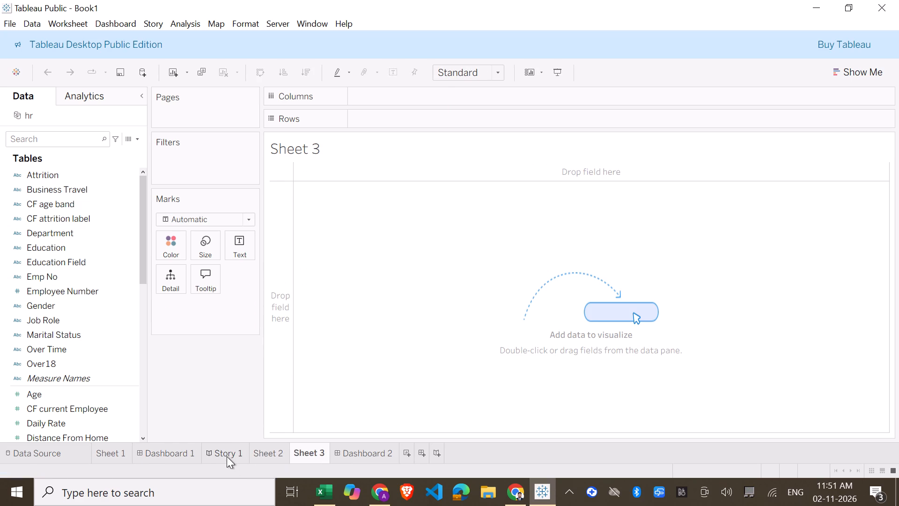
left_click(261, 456)
left_click(159, 451)
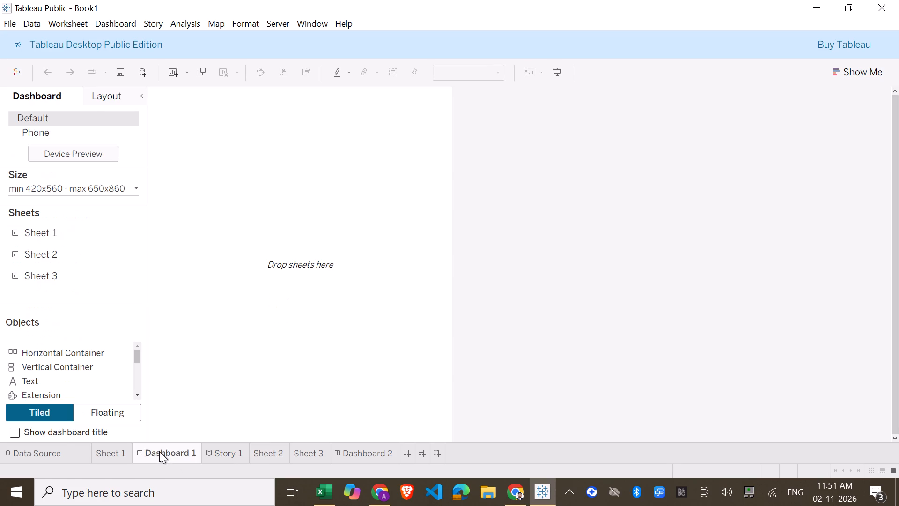
left_click(118, 457)
left_click(170, 455)
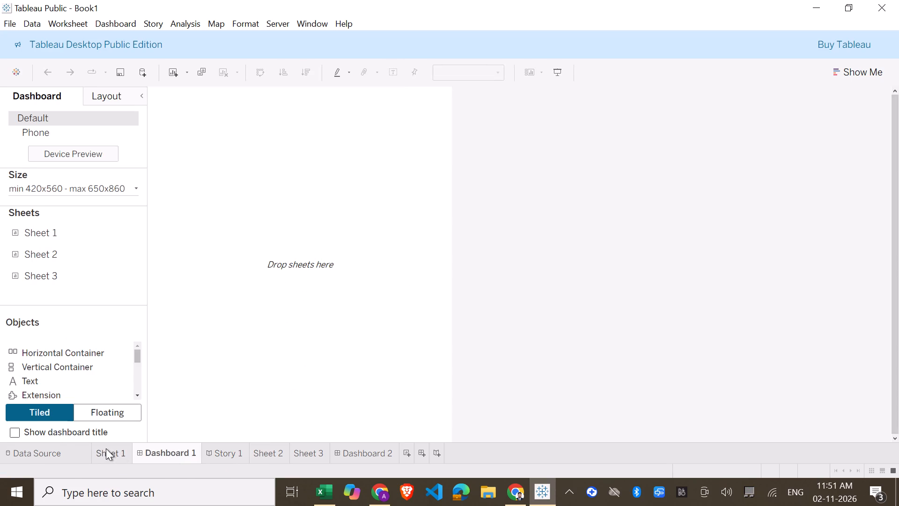
left_click(106, 448)
Set the size of Dashboard 1 to Automatic.
left_click(169, 455)
left_click(134, 189)
left_click(69, 211)
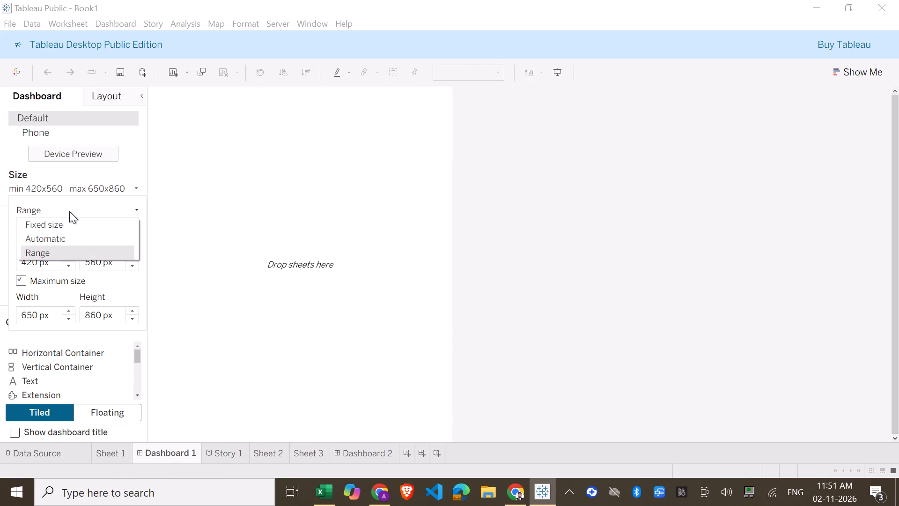
left_click(43, 239)
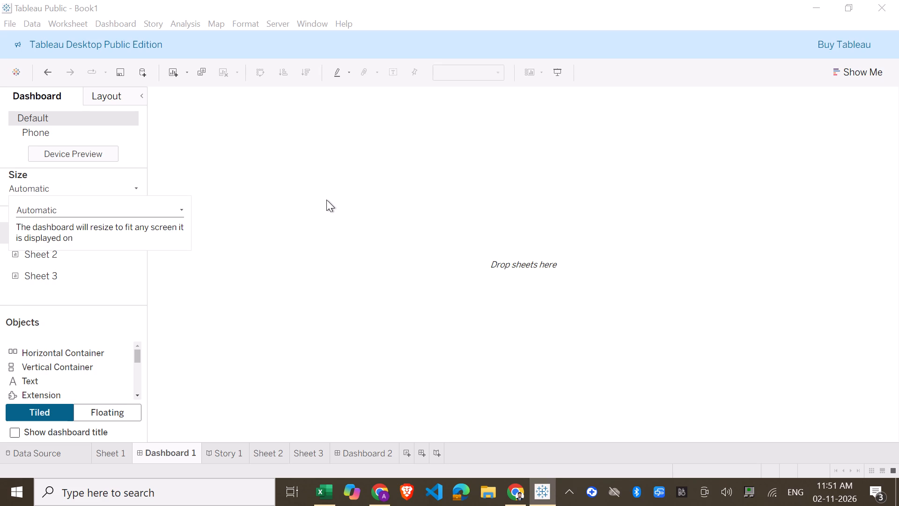
left_click(326, 200)
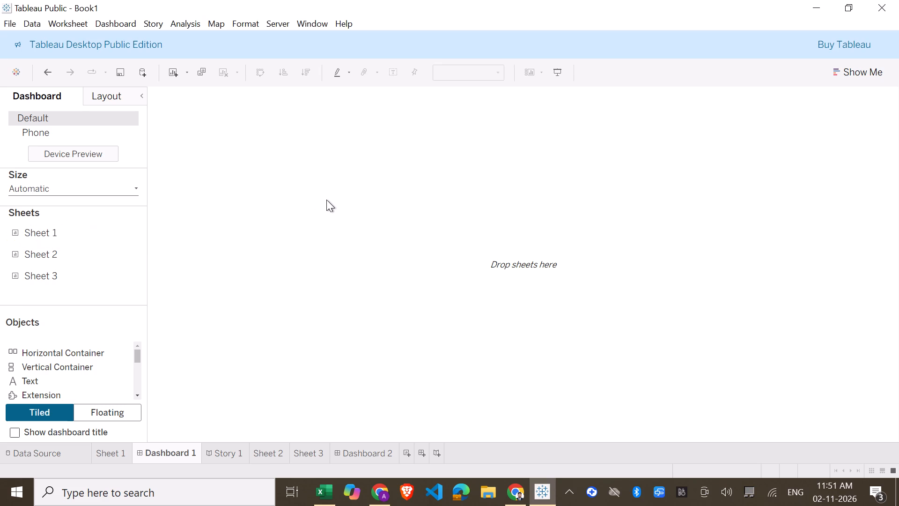
Look through the dashboard objects available for Dashboard 1, from the containers to the Einstein Discovery object.
scroll(127, 350, "down", 2)
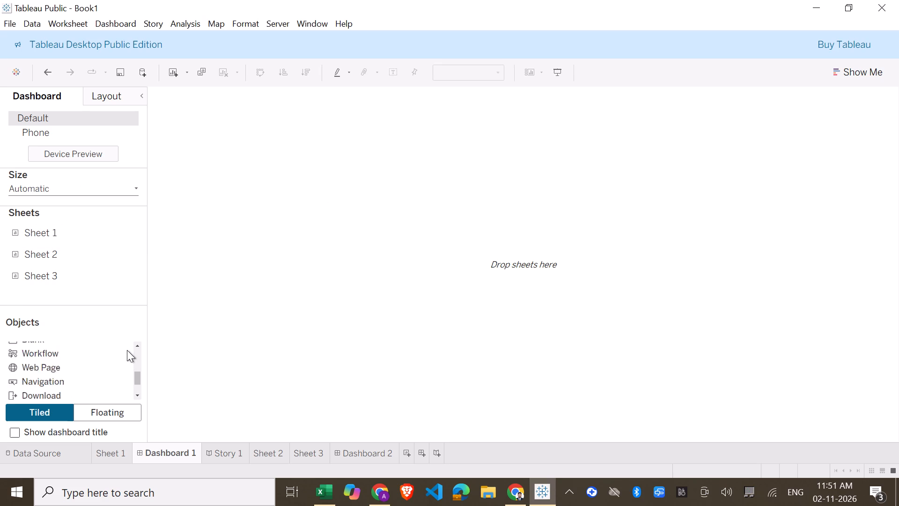
scroll(127, 350, "down", 1)
scroll(68, 359, "down", 2)
scroll(68, 359, "up", 1)
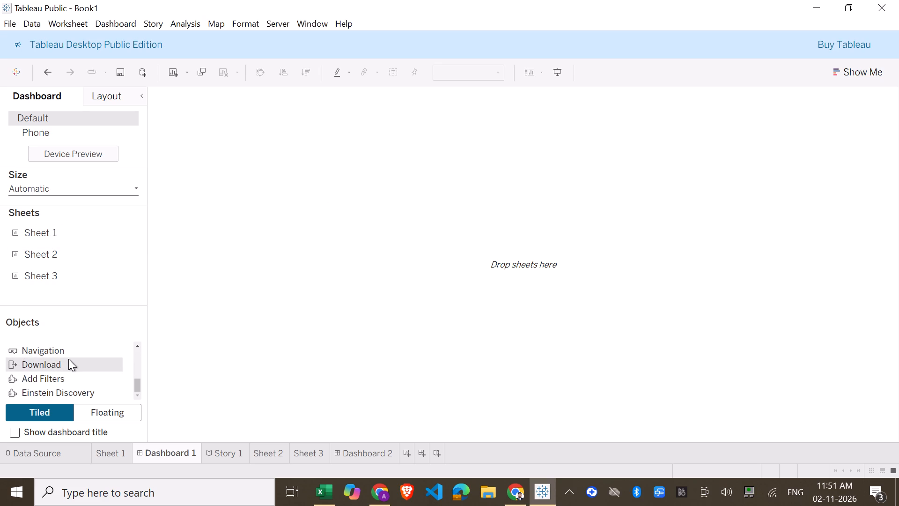
scroll(68, 359, "up", 3)
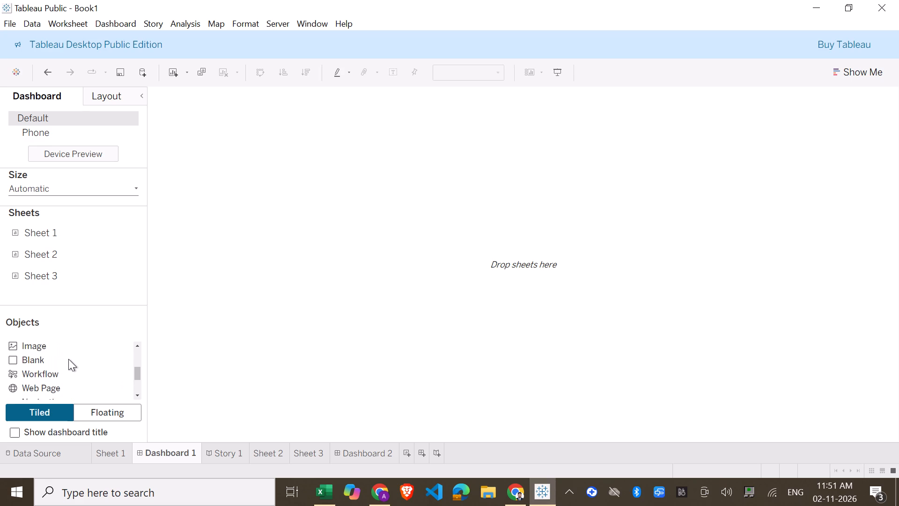
scroll(68, 359, "up", 3)
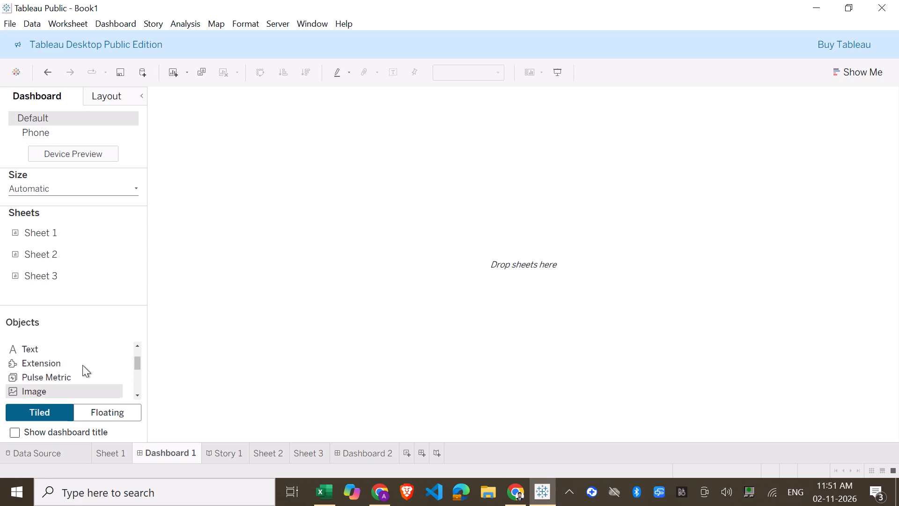
scroll(82, 365, "up", 4)
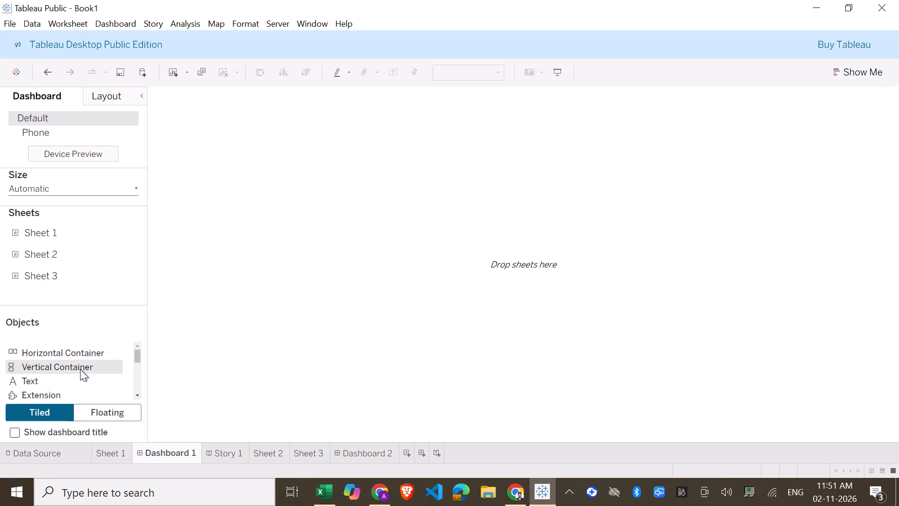
scroll(80, 369, "up", 1)
scroll(80, 369, "down", 2)
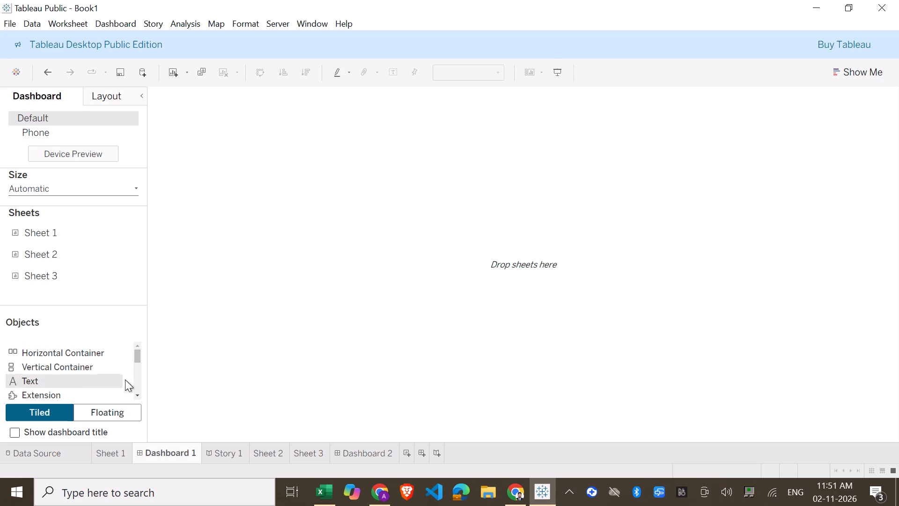
left_click_drag(138, 353, 140, 364)
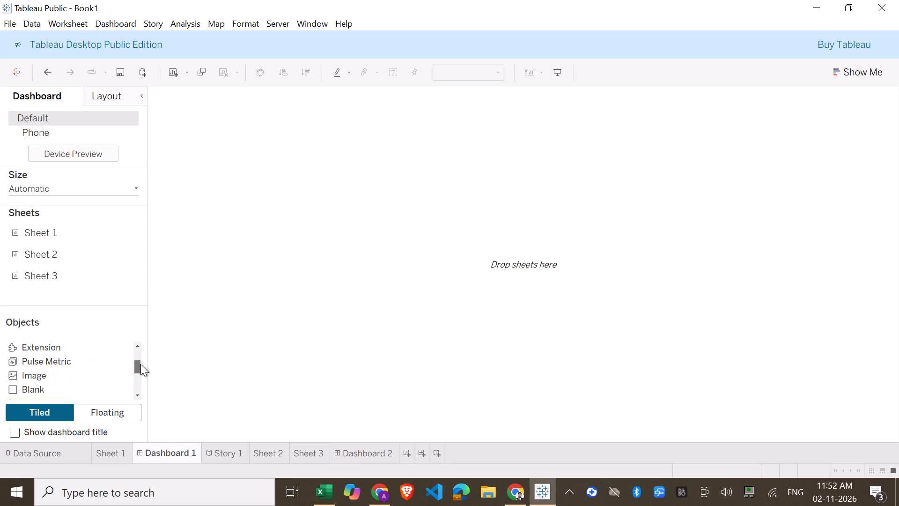
left_click_drag(140, 364, 143, 311)
Add a tiled Image object to the empty Dashboard 1 without choosing an image file.
left_click_drag(135, 356, 135, 368)
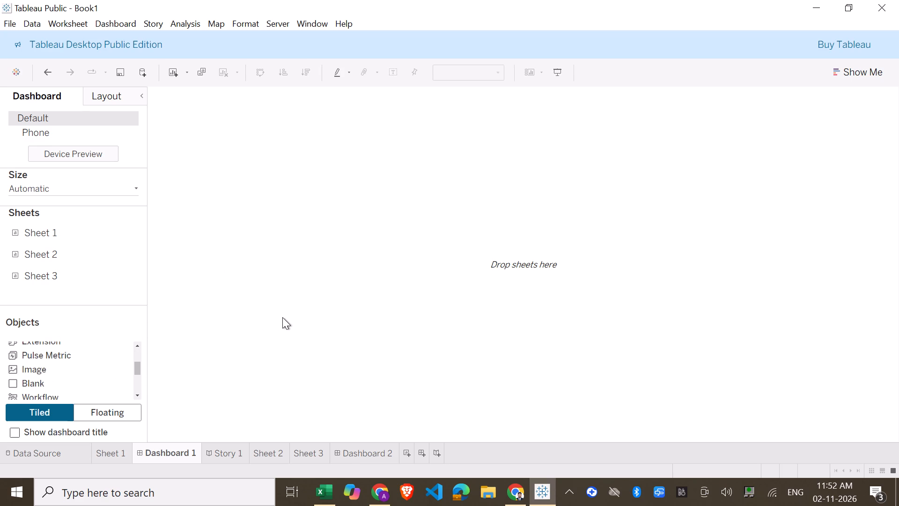
left_click_drag(57, 371, 388, 197)
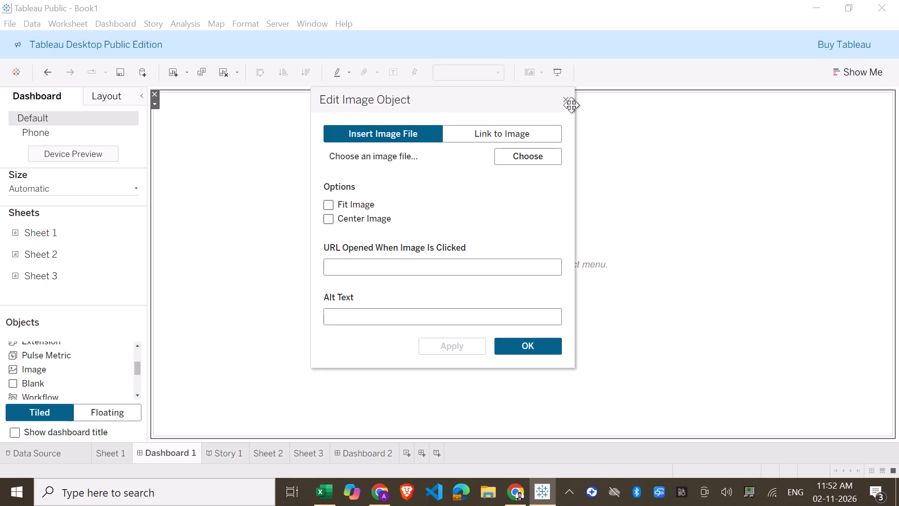
left_click(565, 99)
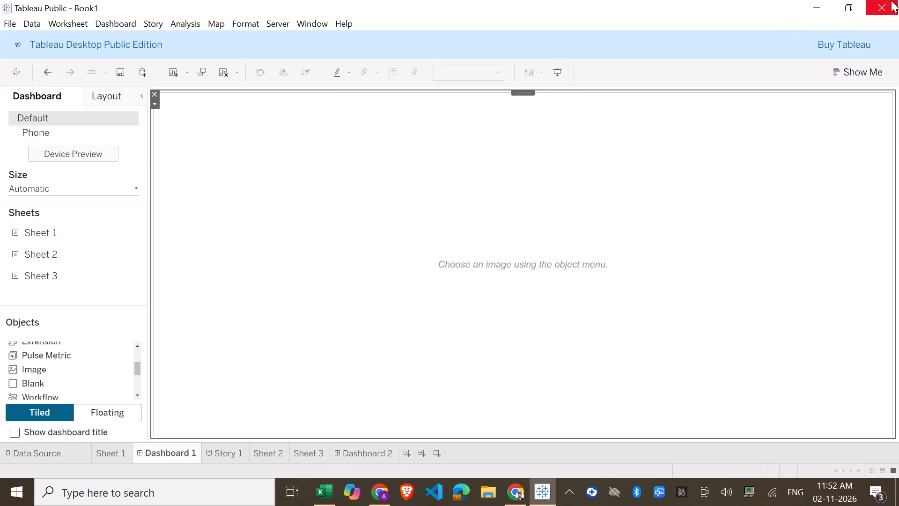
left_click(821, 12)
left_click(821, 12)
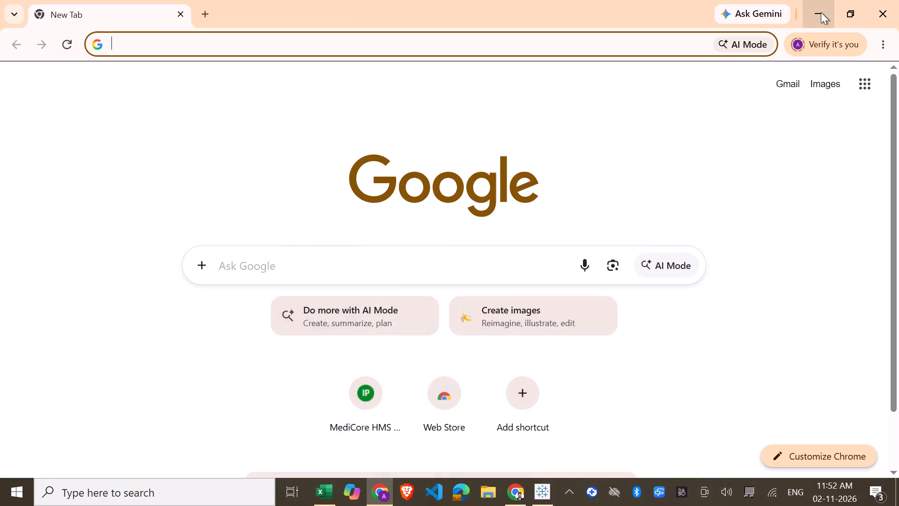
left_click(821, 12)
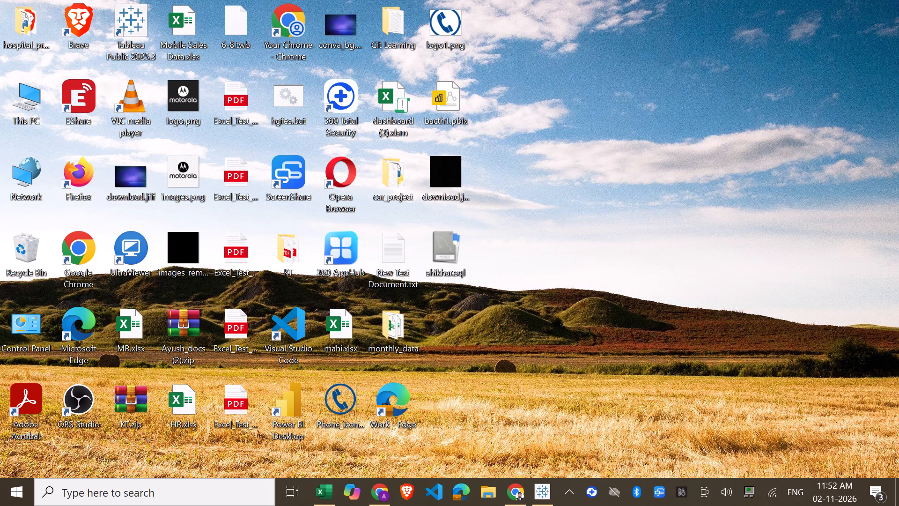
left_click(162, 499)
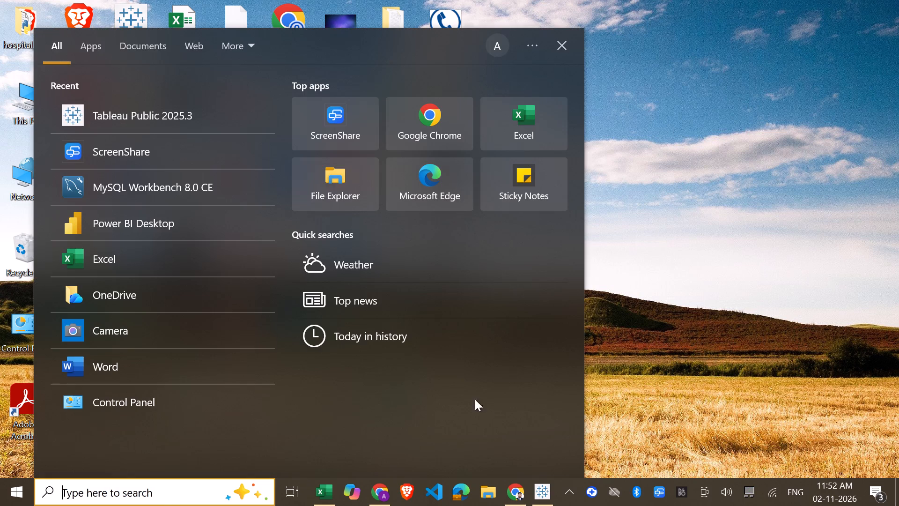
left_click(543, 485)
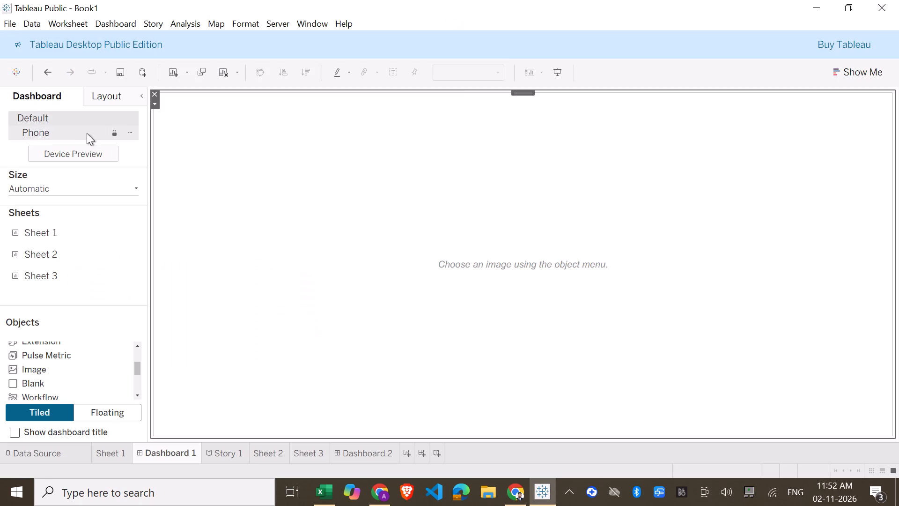
Go to the start page and open Book1 from the recent workbooks.
left_click(20, 72)
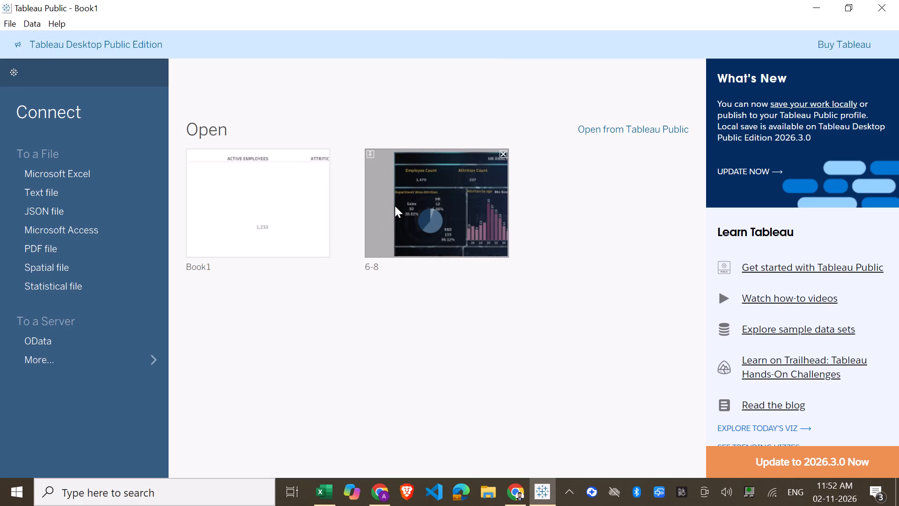
double_click(249, 212)
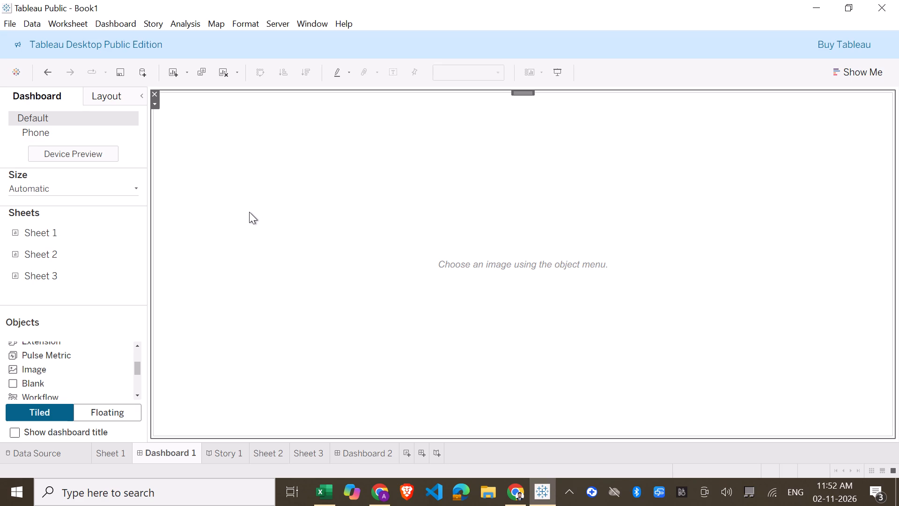
Rename the Sheet 1 worksheet as Attrition by gender.
left_click(108, 459)
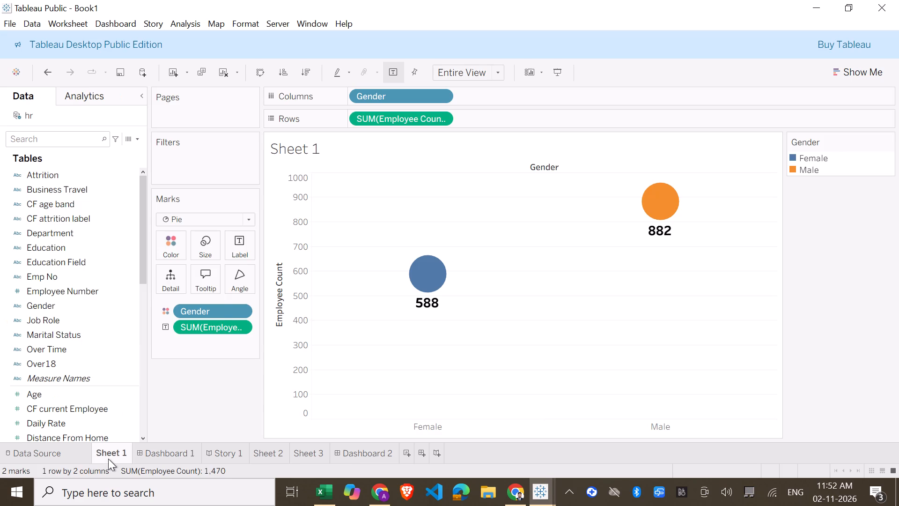
right_click(108, 459)
left_click(148, 315)
type("Attr")
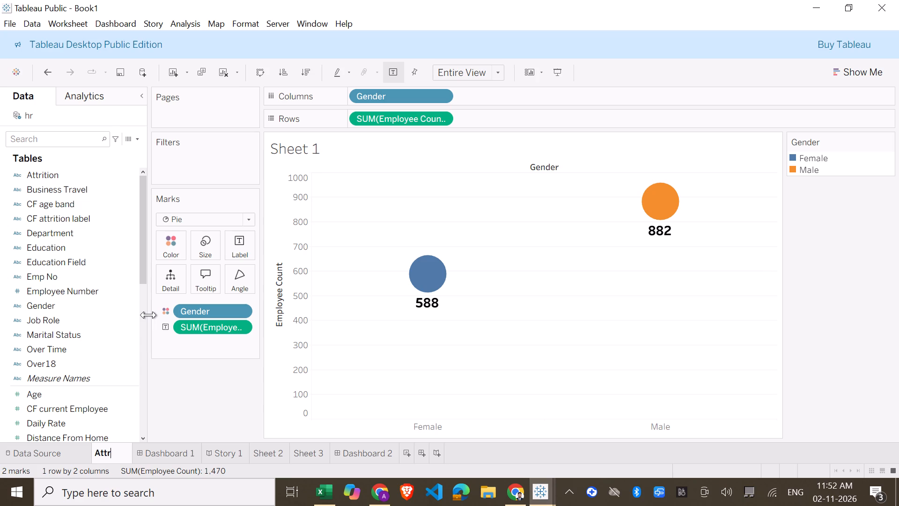
type("itio")
type("n by gender")
key("Return")
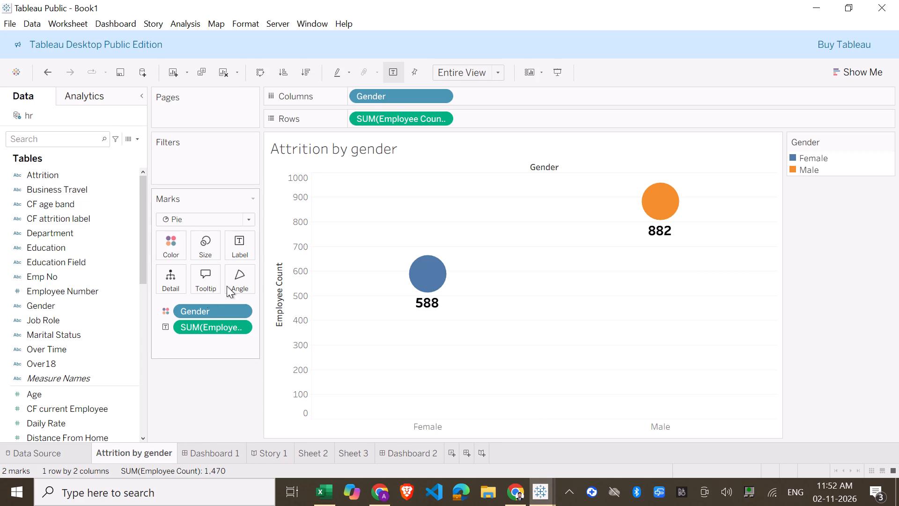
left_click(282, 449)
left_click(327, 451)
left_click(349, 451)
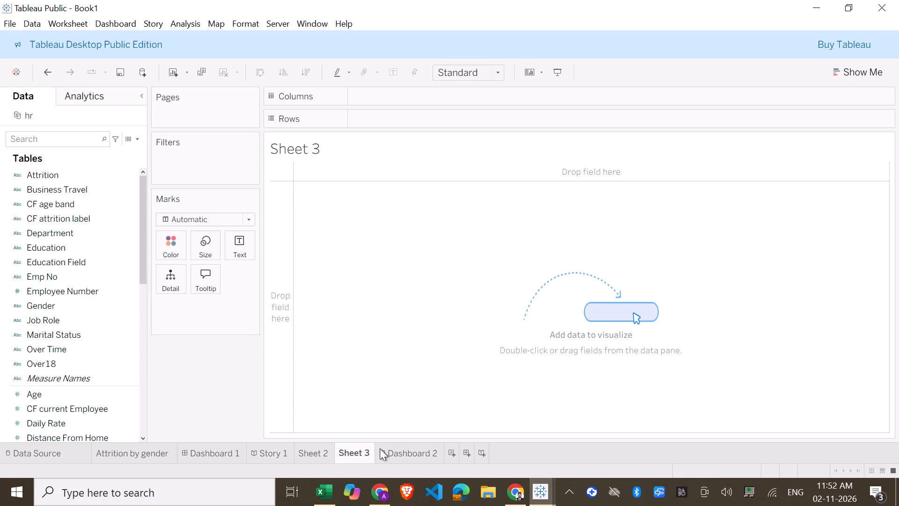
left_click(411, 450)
Clear the Attrition by gender worksheet by removing Gender and SUM(Employee Count) from Columns, Rows and Marks.
left_click(129, 450)
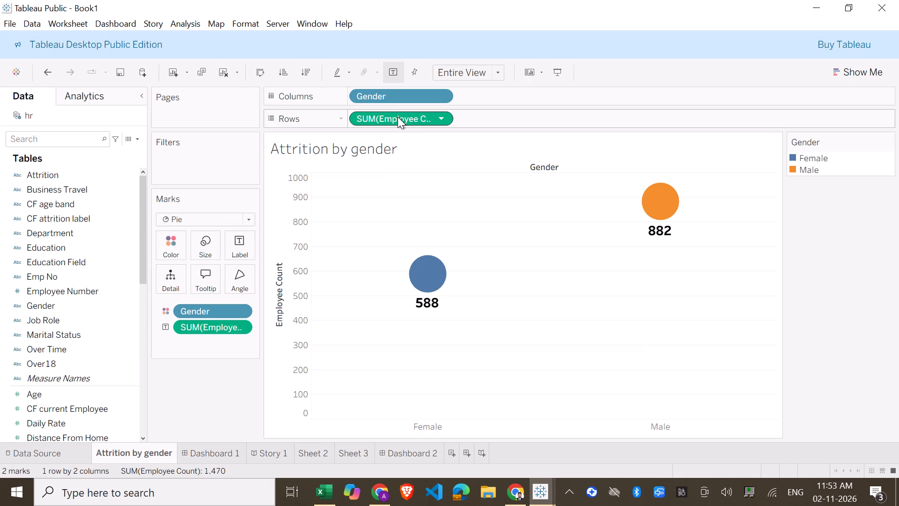
left_click_drag(394, 91, 149, 285)
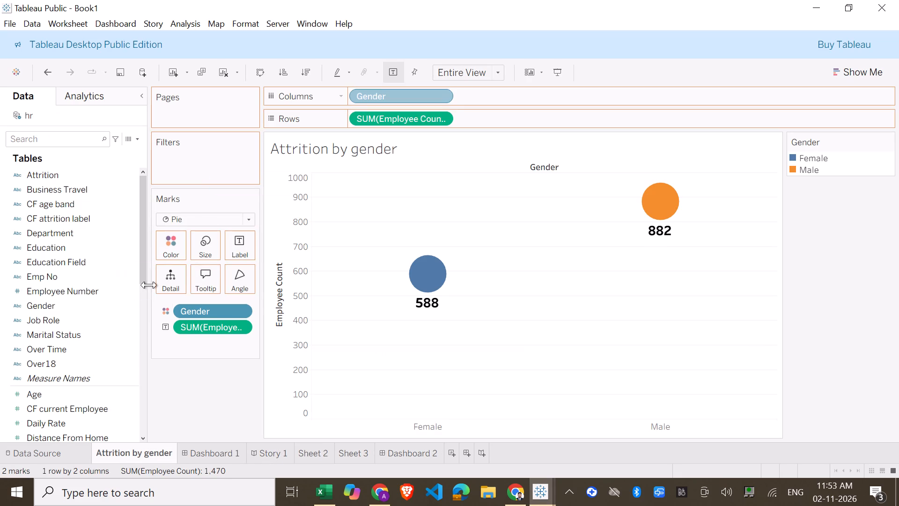
left_click_drag(377, 126, 132, 393)
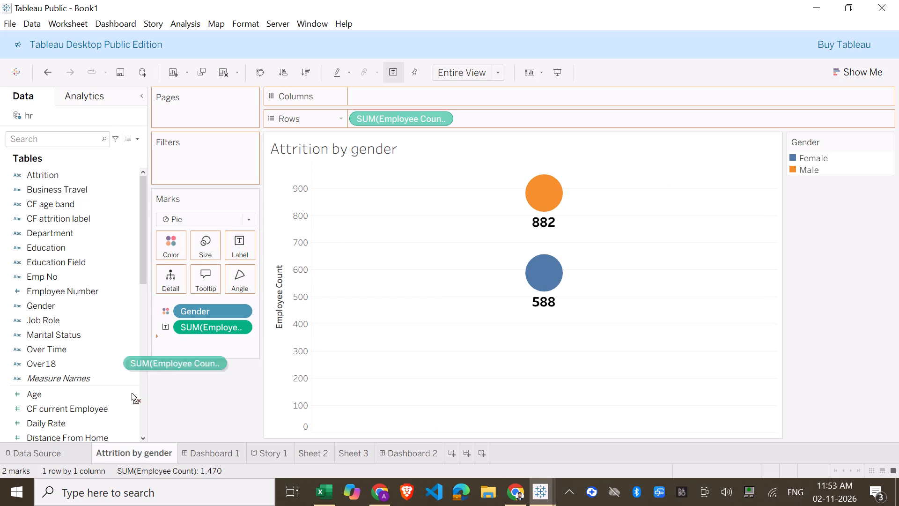
left_click_drag(132, 393, 99, 427)
left_click_drag(195, 325, 34, 387)
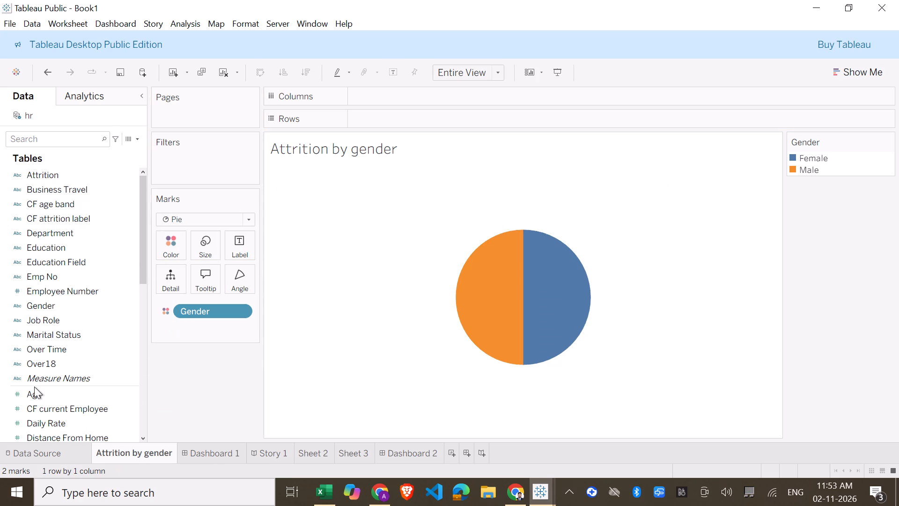
left_click_drag(190, 306, 0, 378)
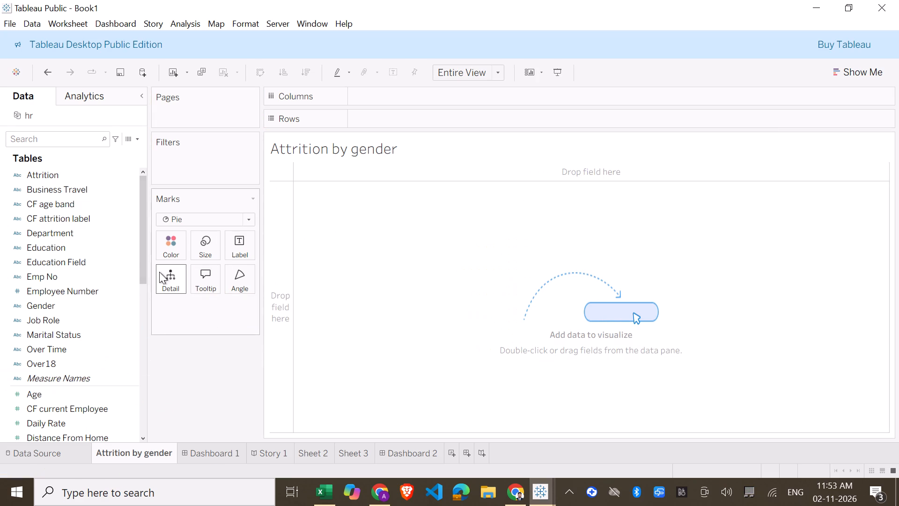
Look through the workbook's other sheets, from Dashboard 1 and Story 1 to Sheet 2 and Sheet 3.
scroll(77, 325, "down", 2)
left_click(119, 452)
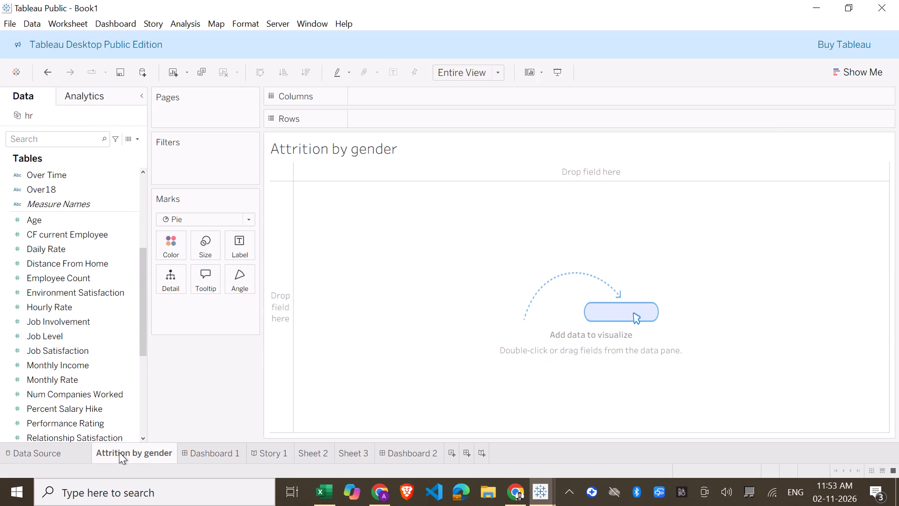
left_click(229, 446)
left_click(143, 449)
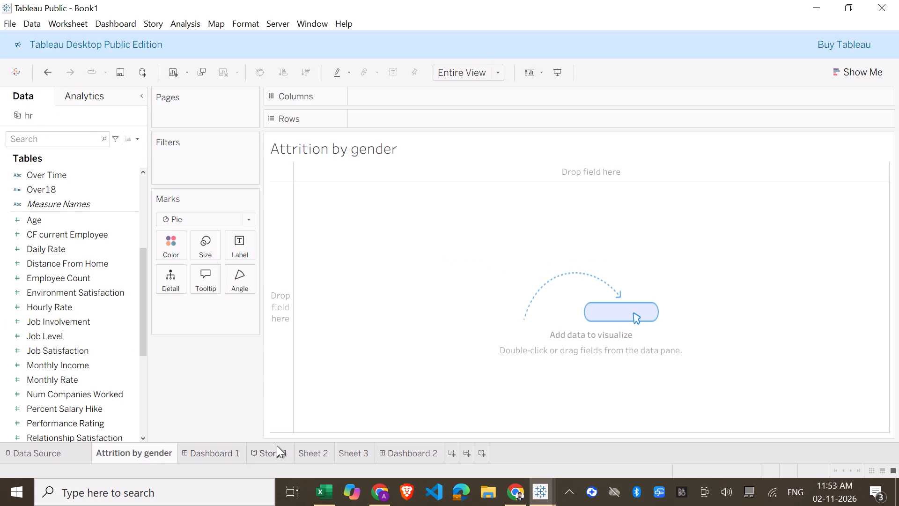
left_click(277, 446)
left_click(319, 454)
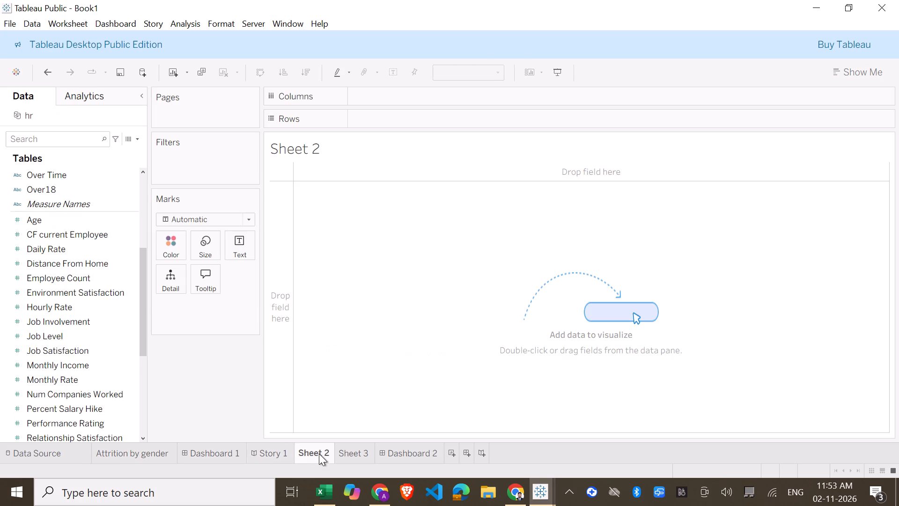
left_click(368, 445)
Place the Gender field on Columns in the emptied Attrition by gender worksheet.
left_click(135, 449)
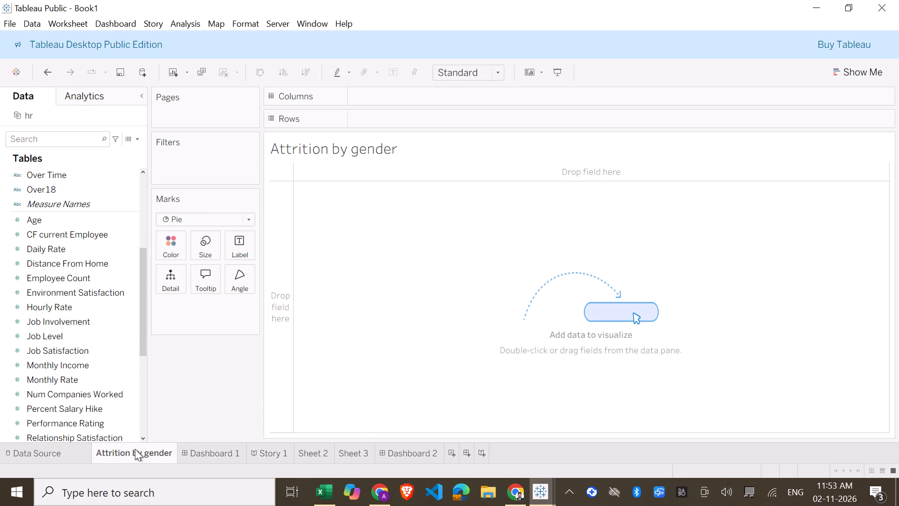
scroll(65, 182, "up", 3)
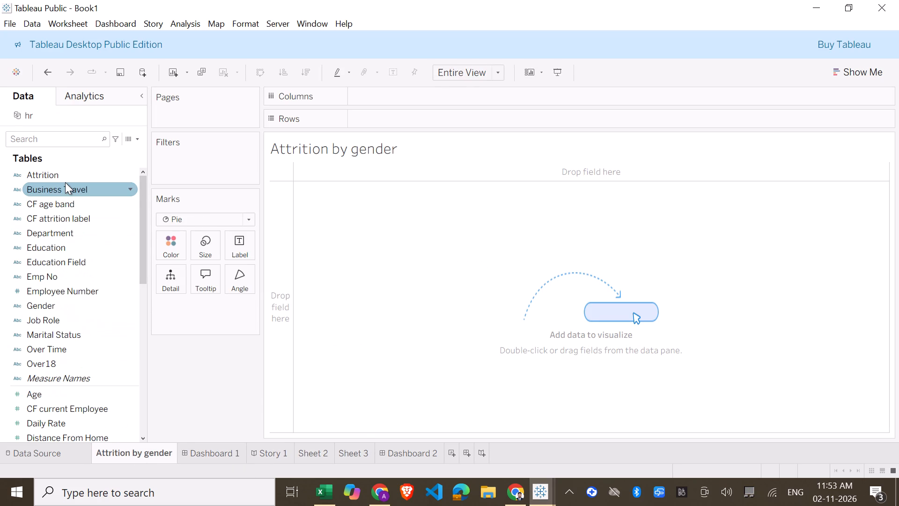
left_click_drag(54, 308, 385, 104)
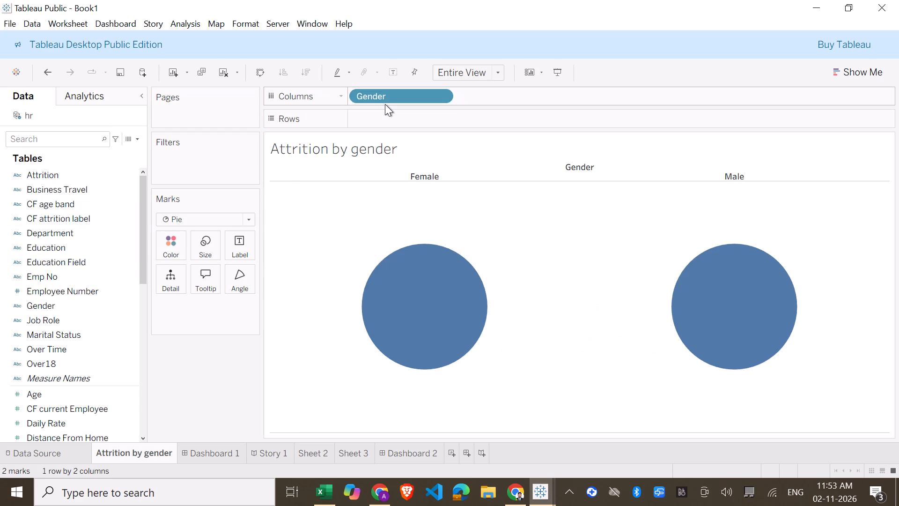
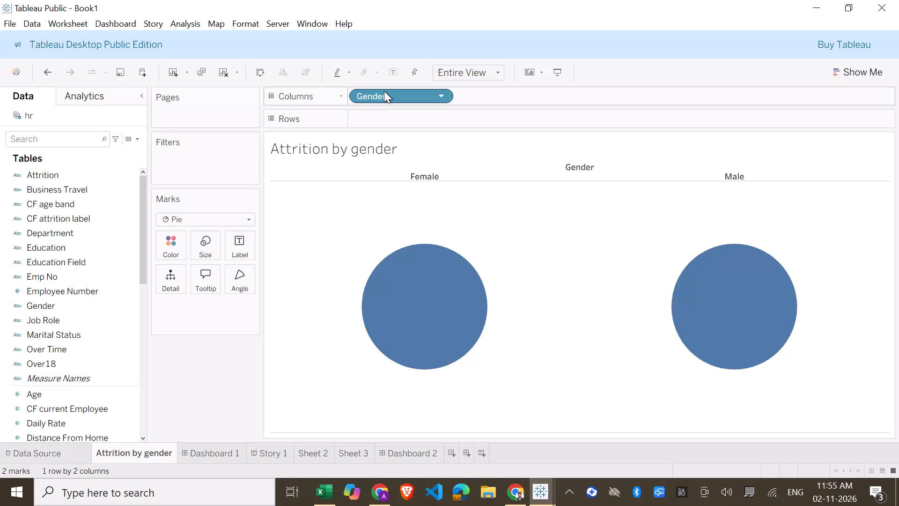
Move the Gender field from Columns to Rows in the Attrition by gender worksheet.
left_click_drag(384, 91, 384, 107)
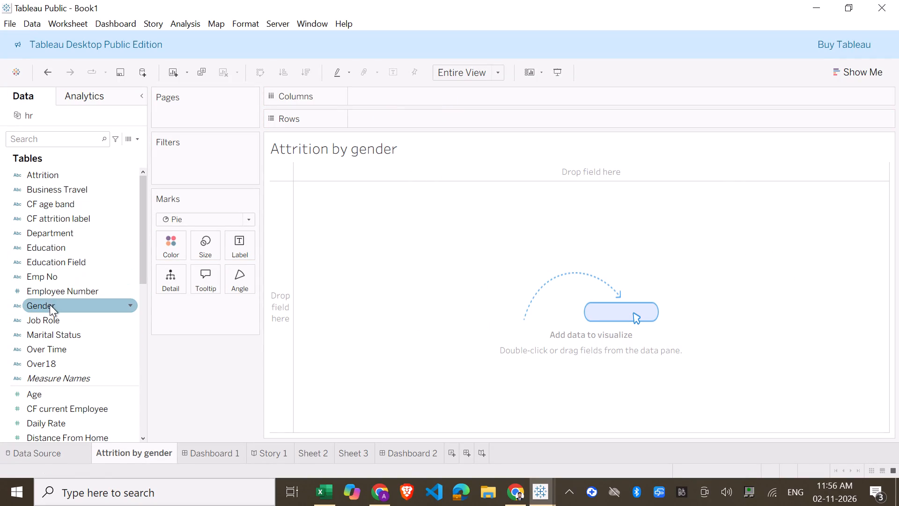
left_click_drag(49, 306, 387, 118)
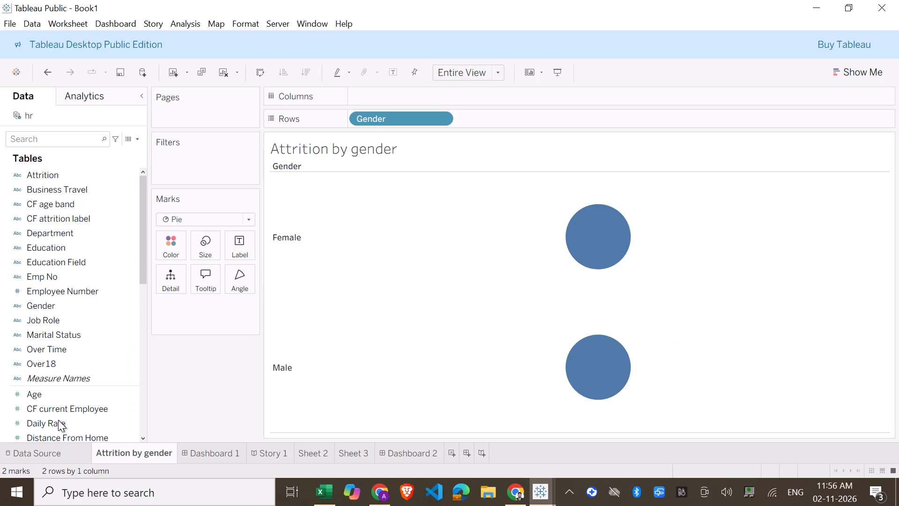
Look through the hr data source's fields, from the dimensions down to the last measures.
scroll(58, 420, "down", 2)
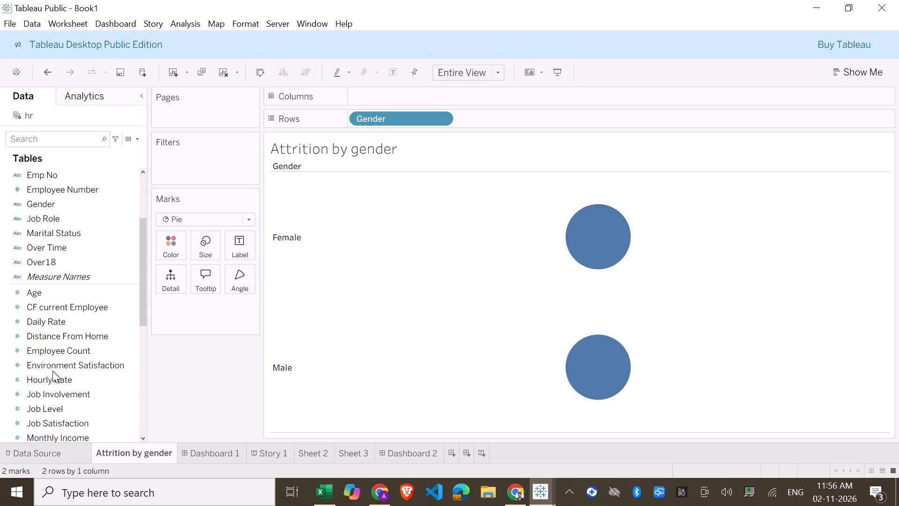
scroll(50, 380, "down", 1)
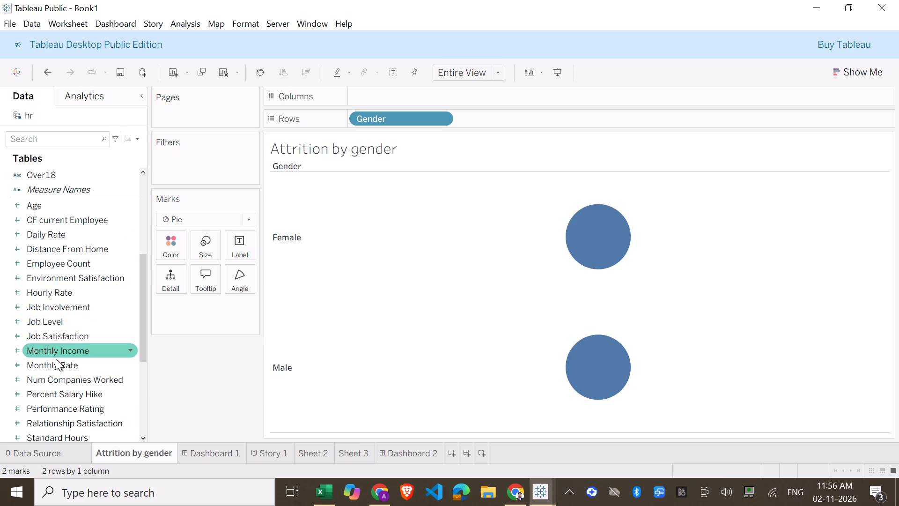
scroll(57, 383, "down", 5)
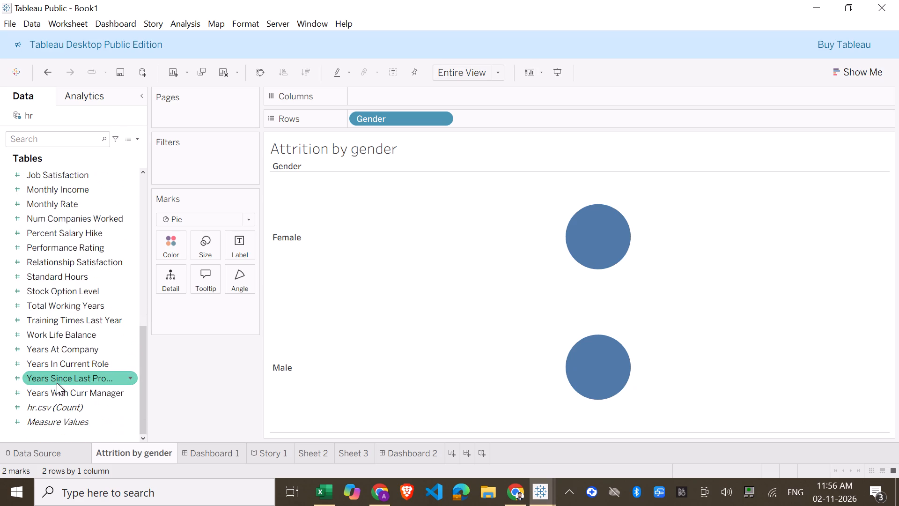
scroll(57, 383, "up", 9)
scroll(57, 383, "down", 3)
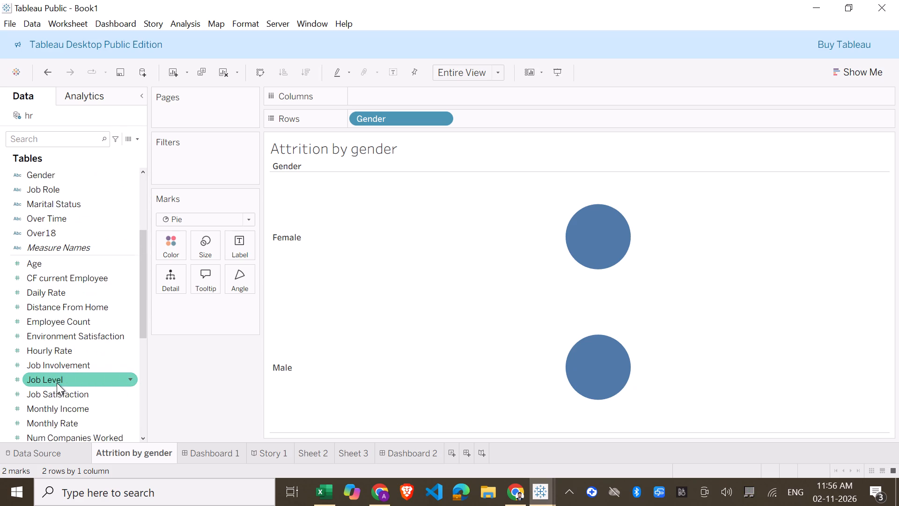
scroll(57, 359, "up", 3)
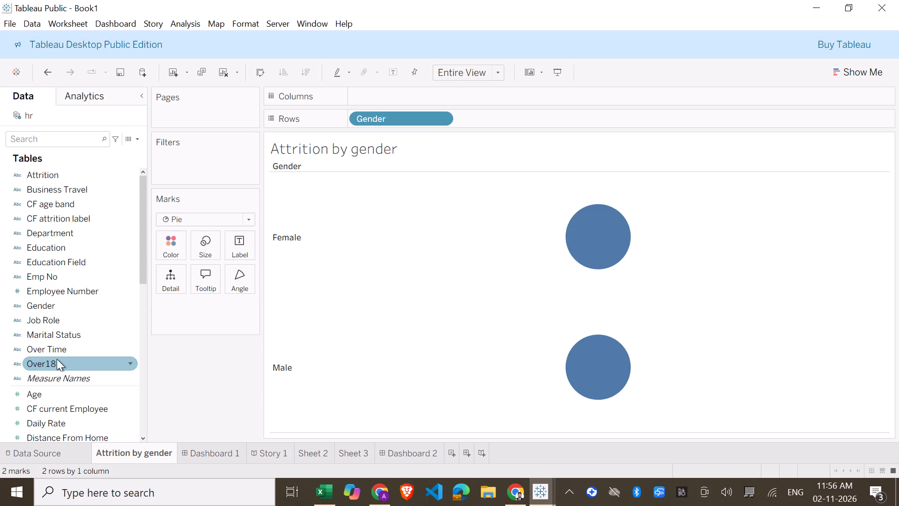
scroll(57, 359, "up", 1)
Create a calculated field in the hr data source and name it Attrition Count.
left_click(137, 137)
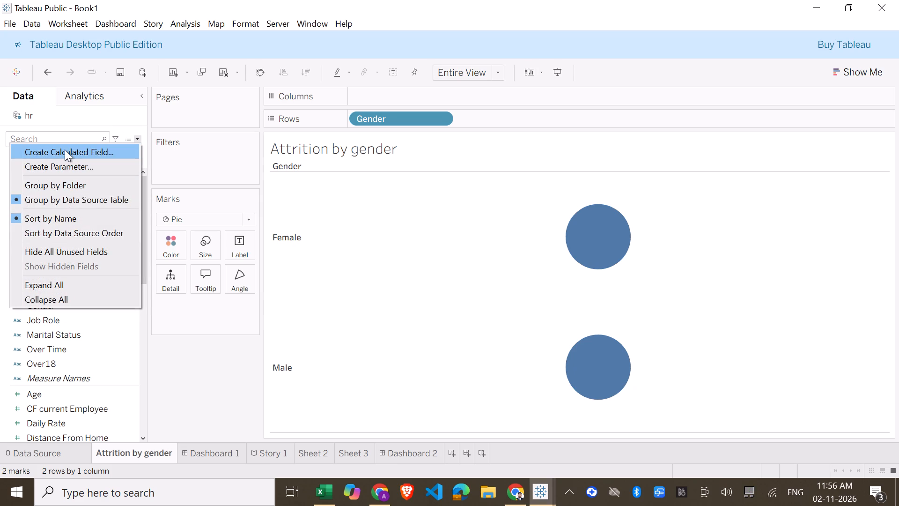
left_click(65, 149)
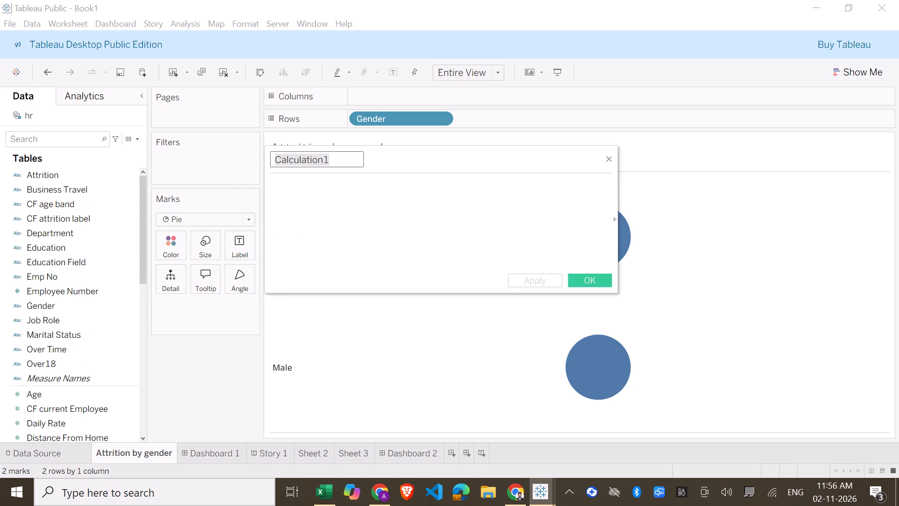
key("shift+a")
type("ttr")
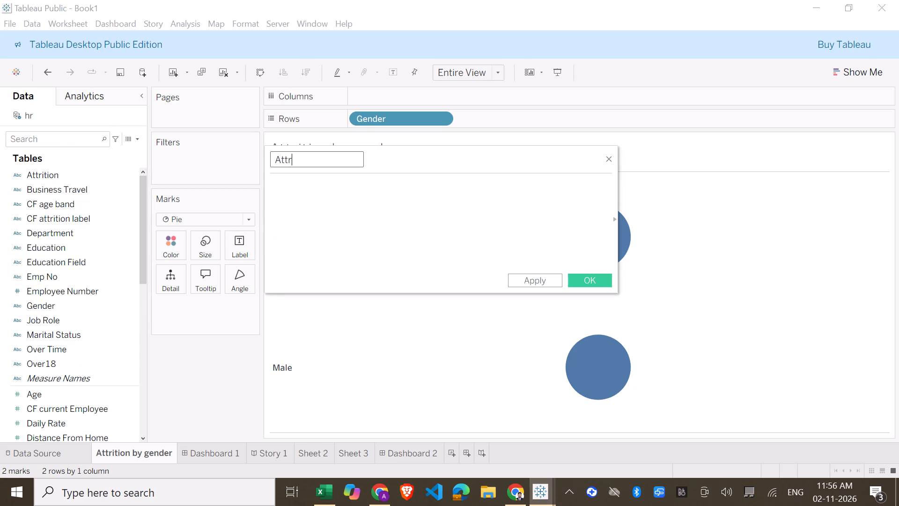
type("ition Coub")
key("BackSpace")
type("nt")
Begin the Attrition Count formula with if [Attrition] = "Yes" then 1.
left_click(342, 189)
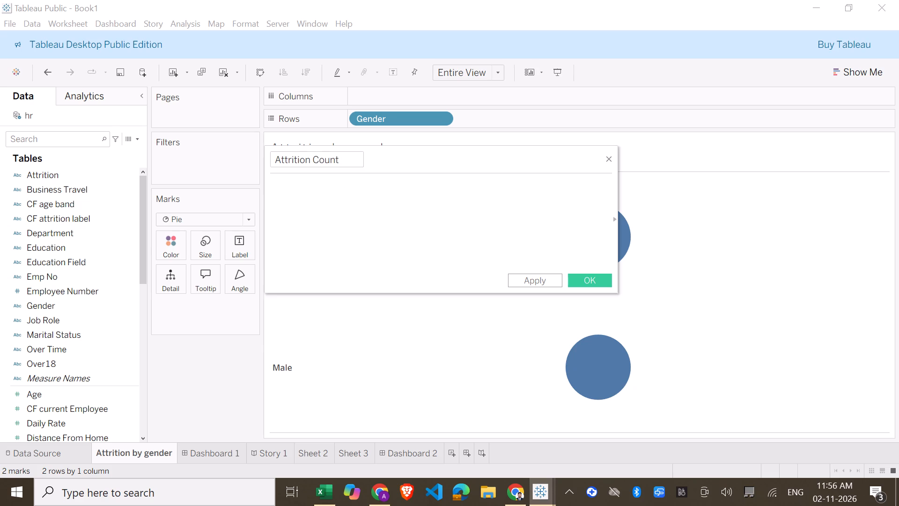
type("if")
key("space")
type("att")
left_click(345, 206)
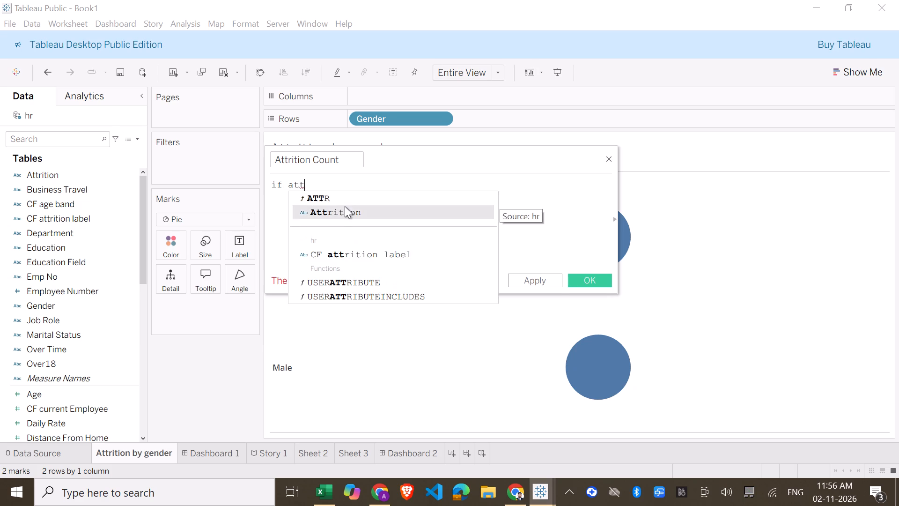
key("space")
type("=")
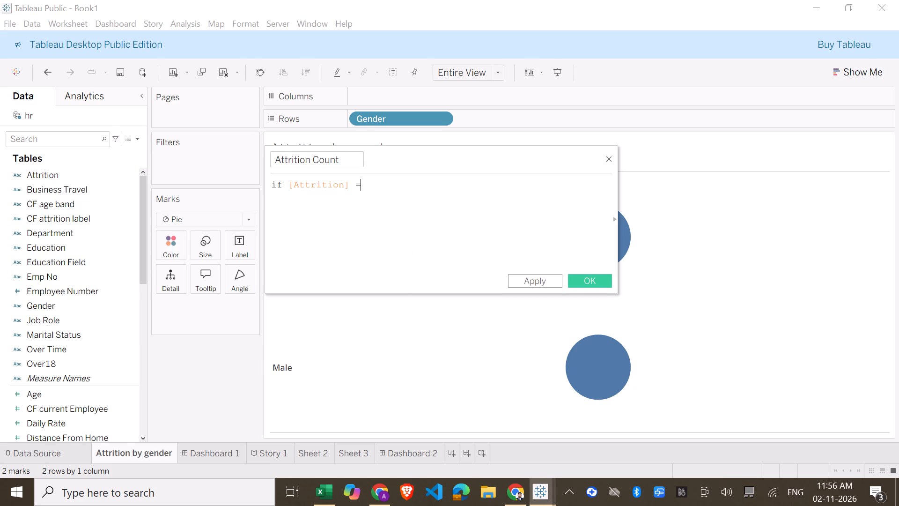
key("shift+quotedbl")
key("BackSpace")
key("space")
type("\"")
key("y")
key("BackSpace")
type("Yes")
type("\" then 1")
Complete the Attrition Count formula with else 0 END and save the calculated field.
key("space")
key("a")
key("BackSpace")
type("else")
key("space")
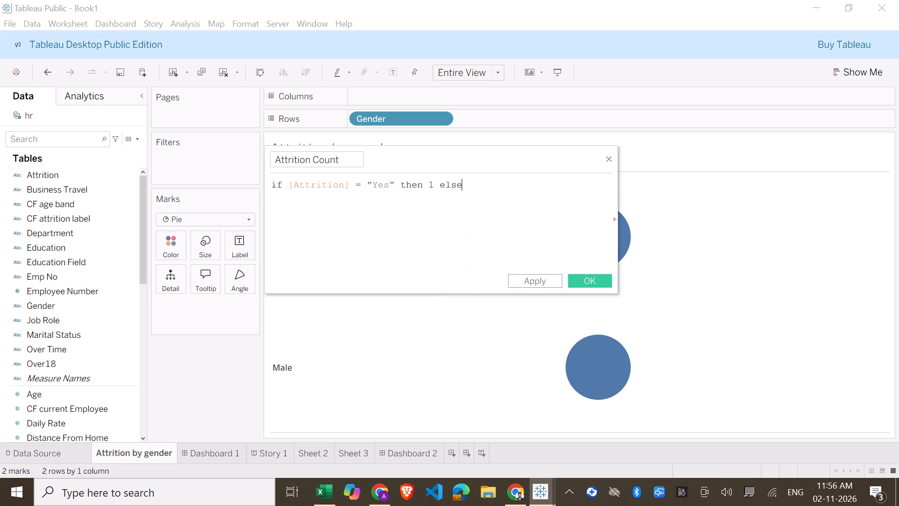
key("o")
key("BackSpace")
type("0 eb")
key("BackSpace")
type("nd")
key("Tab")
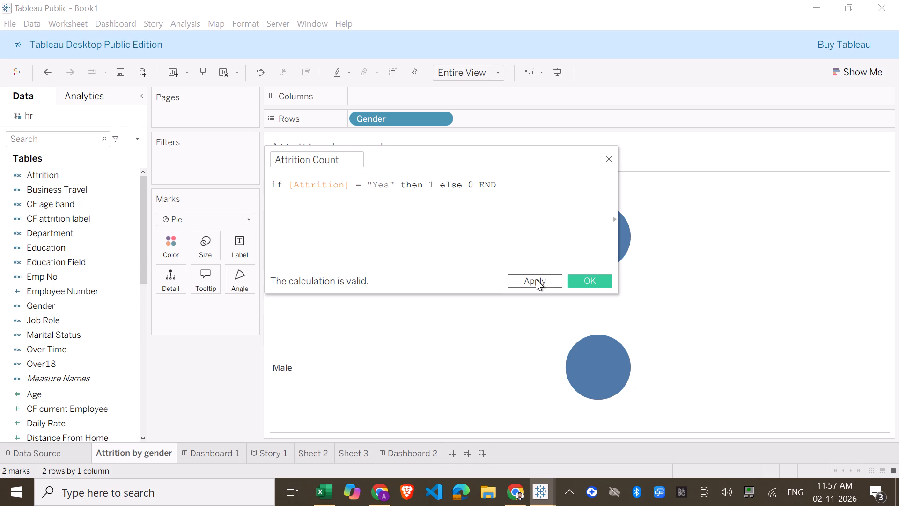
left_click(581, 281)
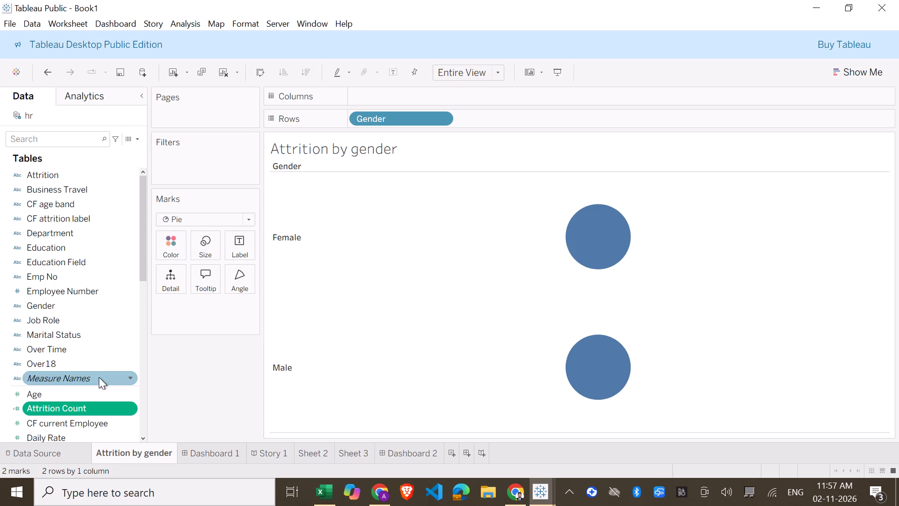
Place the Attrition Count measure on Columns as SUM(Attrition Count).
left_click_drag(51, 412, 381, 143)
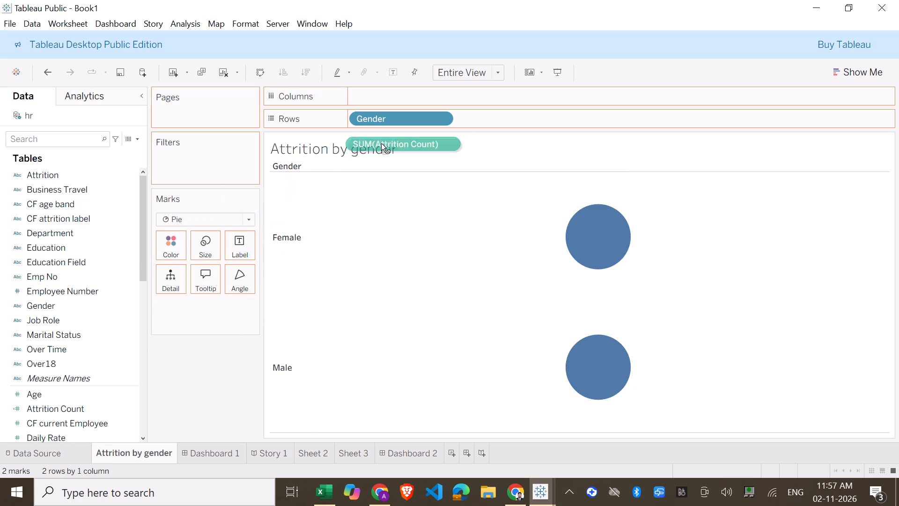
left_click_drag(381, 143, 388, 97)
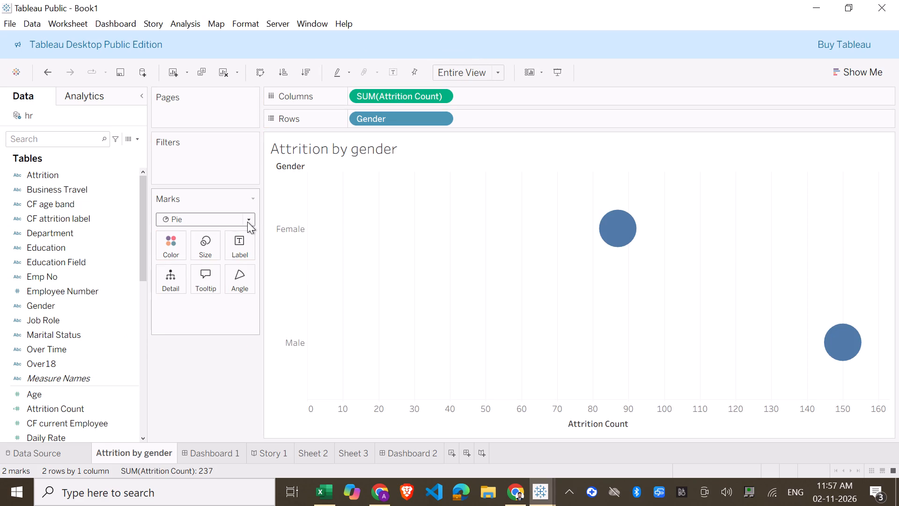
Change the worksheet's mark type from Pie to Automatic.
left_click(247, 222)
left_click(191, 237)
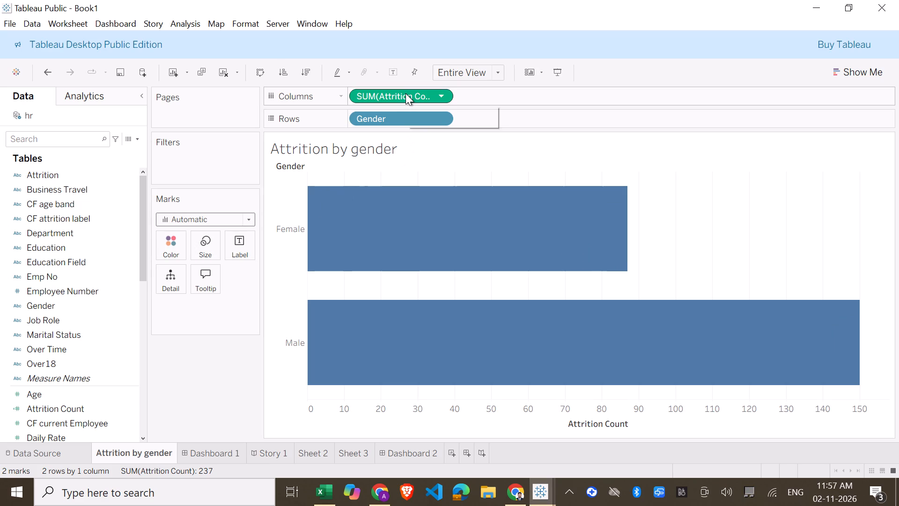
Duplicate the SUM(Attrition Count) measure beside the original on Columns.
left_click_drag(405, 93, 549, 91)
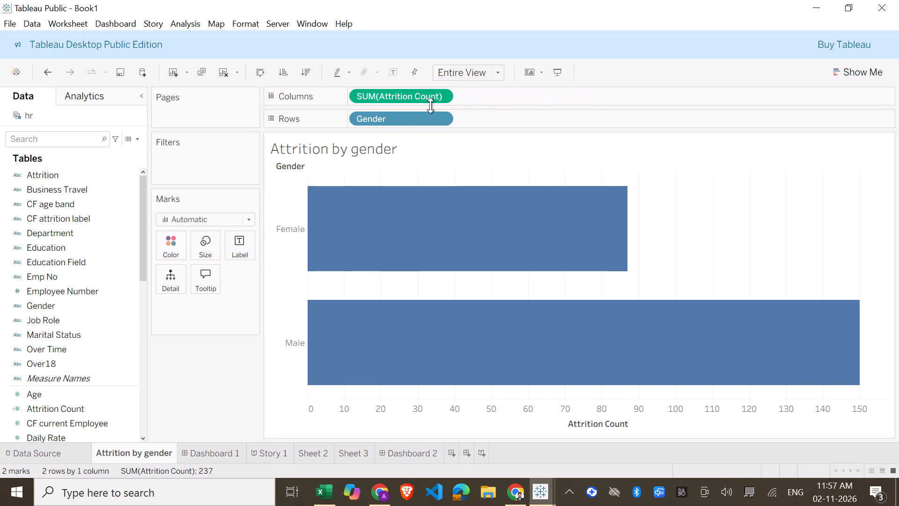
double_click(409, 97)
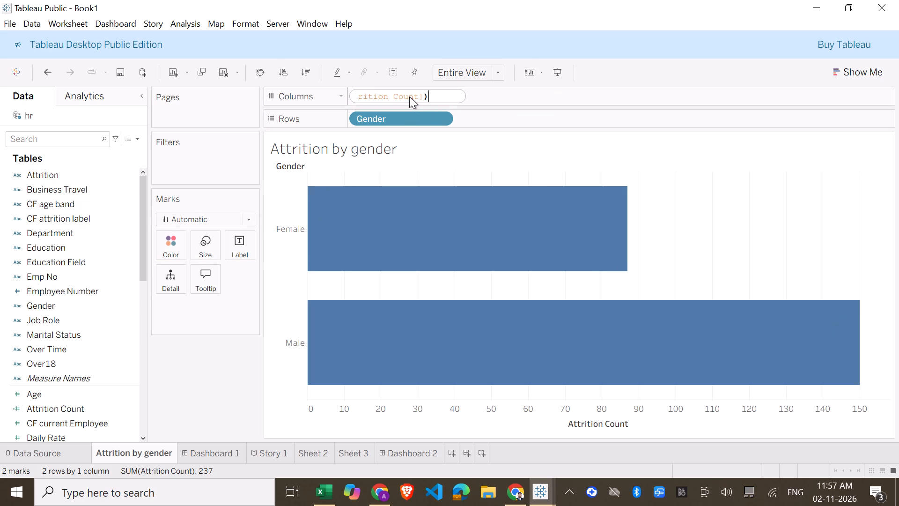
left_click(563, 90)
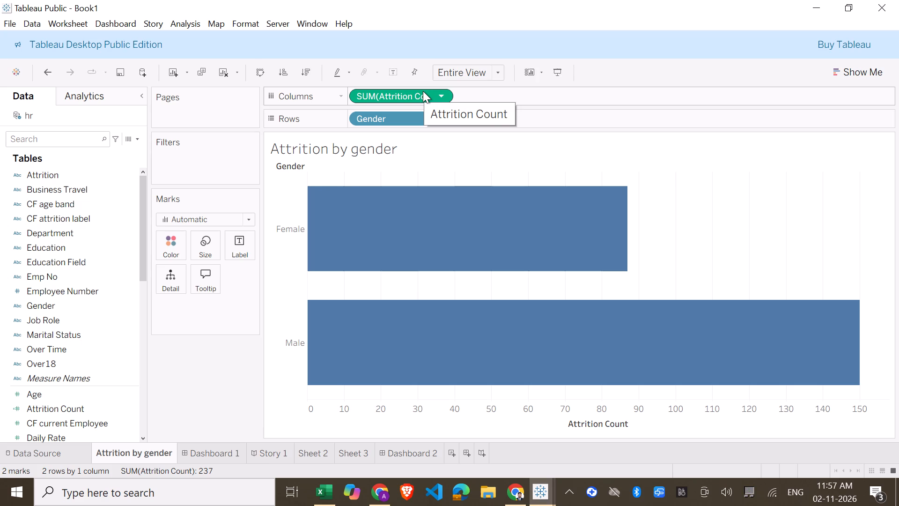
left_click_drag(423, 91, 542, 90, "ctrl")
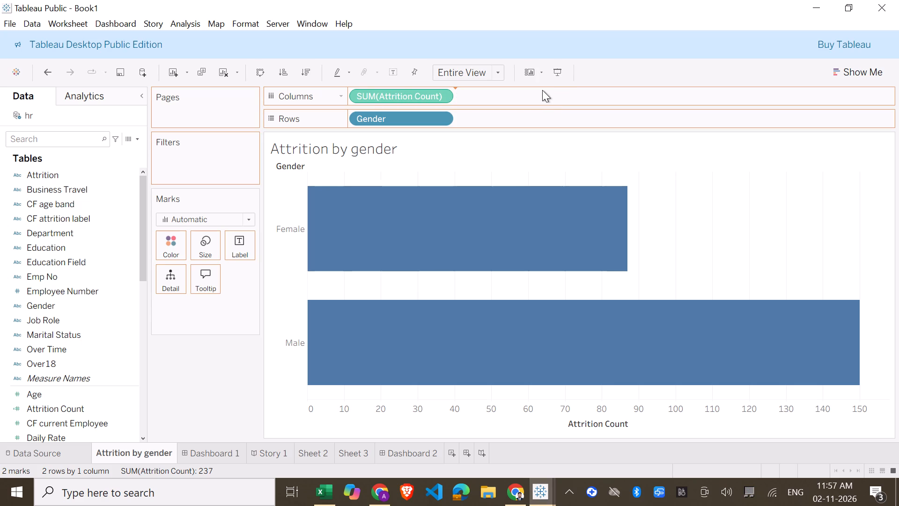
Look through the hr data source's dimensions and measures again.
scroll(83, 404, "down", 1)
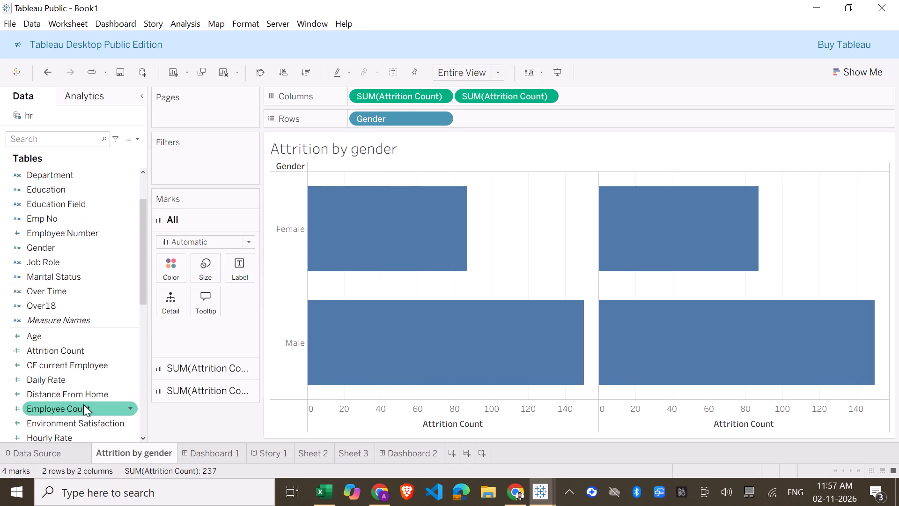
scroll(83, 404, "down", 4)
scroll(83, 404, "up", 1)
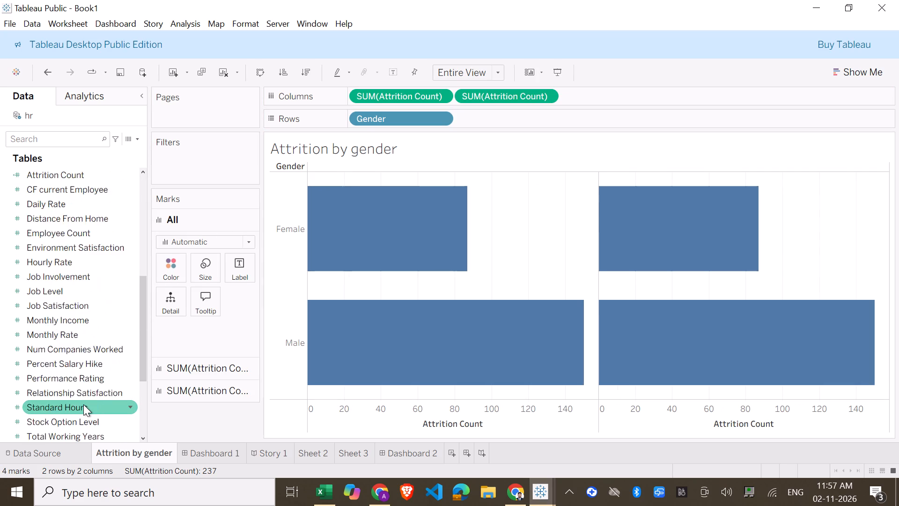
scroll(83, 404, "up", 4)
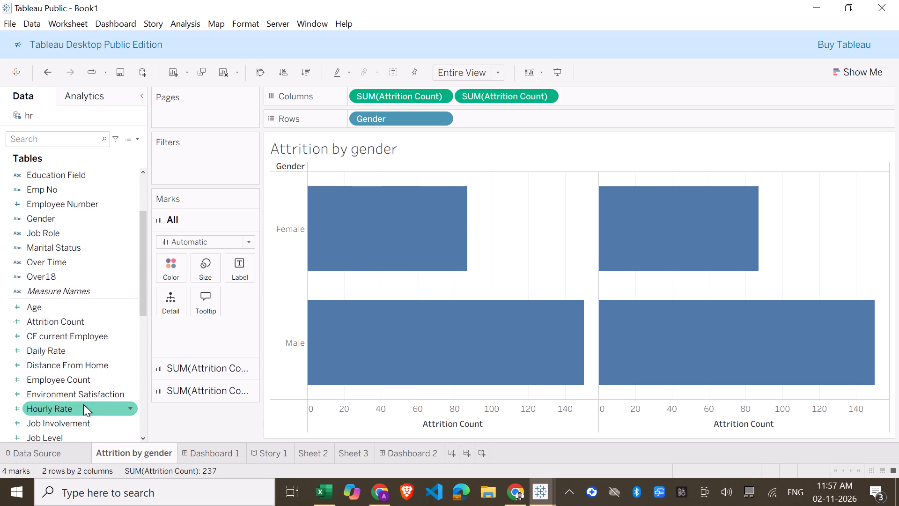
scroll(83, 404, "up", 1)
scroll(130, 165, "up", 2)
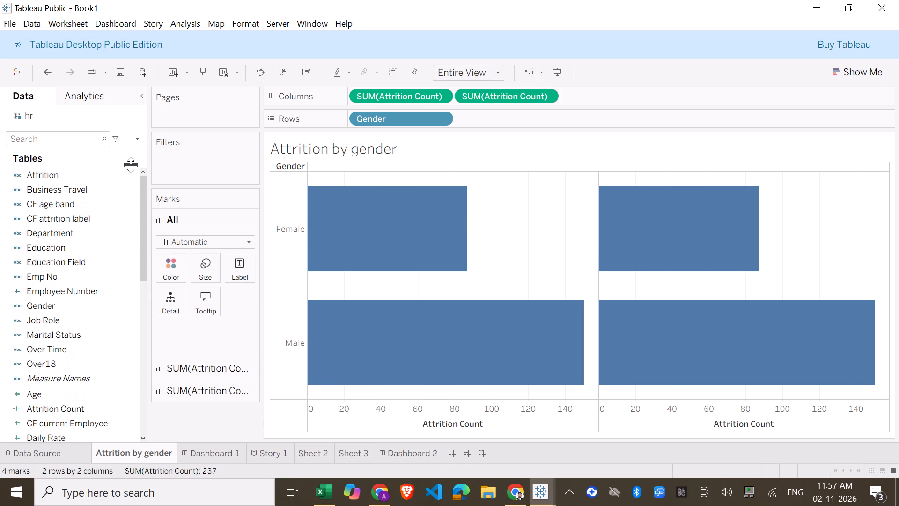
Start a new calculated field in the hr data source named Active Employee.
left_click(139, 140)
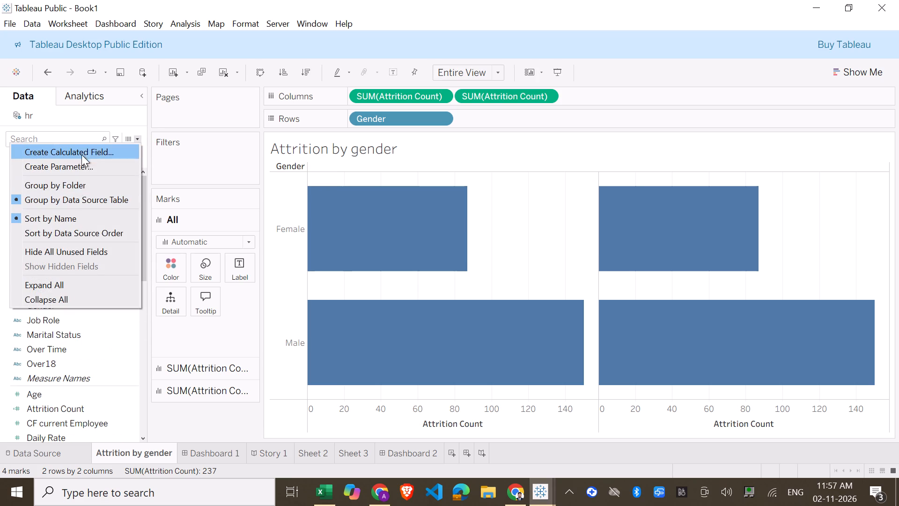
left_click(86, 149)
type("Active Employee")
left_click(362, 200)
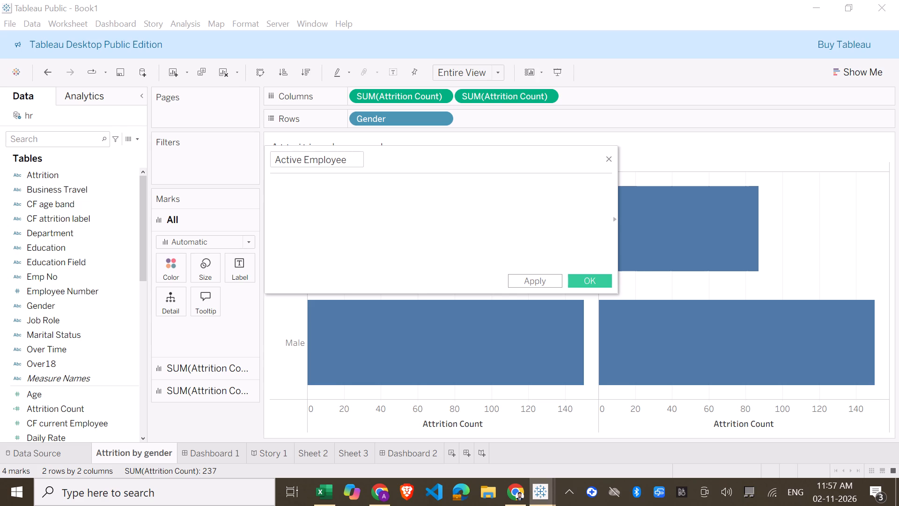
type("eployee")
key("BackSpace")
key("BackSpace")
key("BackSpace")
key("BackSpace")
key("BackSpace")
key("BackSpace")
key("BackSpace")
Define the Active Employee calculation as SUM([Employee Count]) - SUM([Attrition Count]) and save it.
type("sum")
key("Tab")
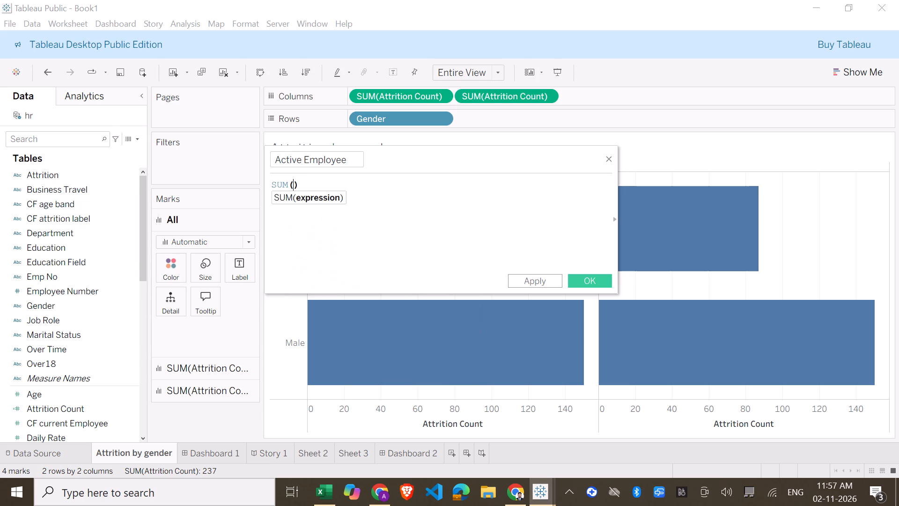
type("employee")
key("Tab")
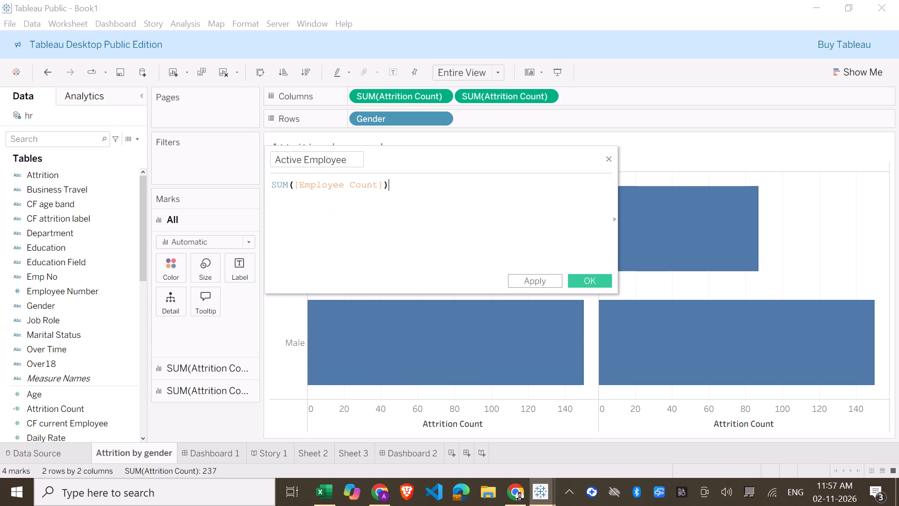
key("space")
type("- sum")
key("Tab")
type("attr")
key("Down")
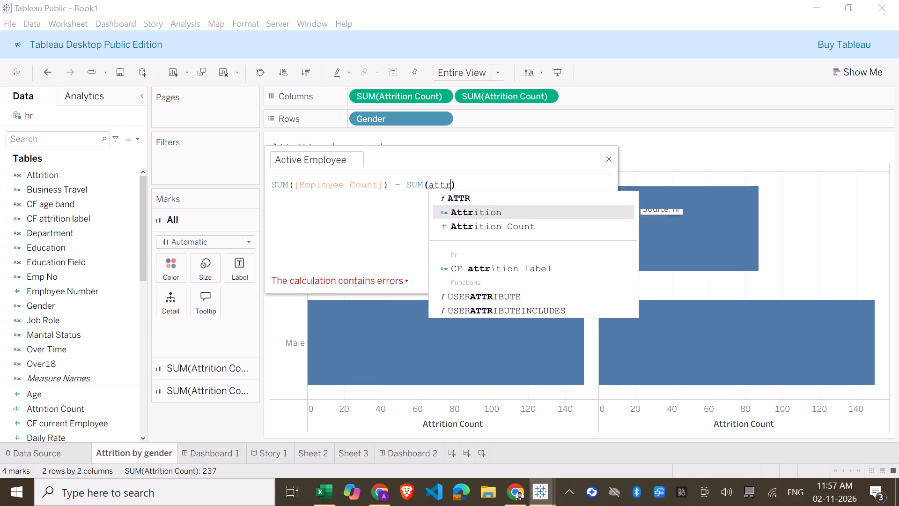
key("Down")
key("Tab")
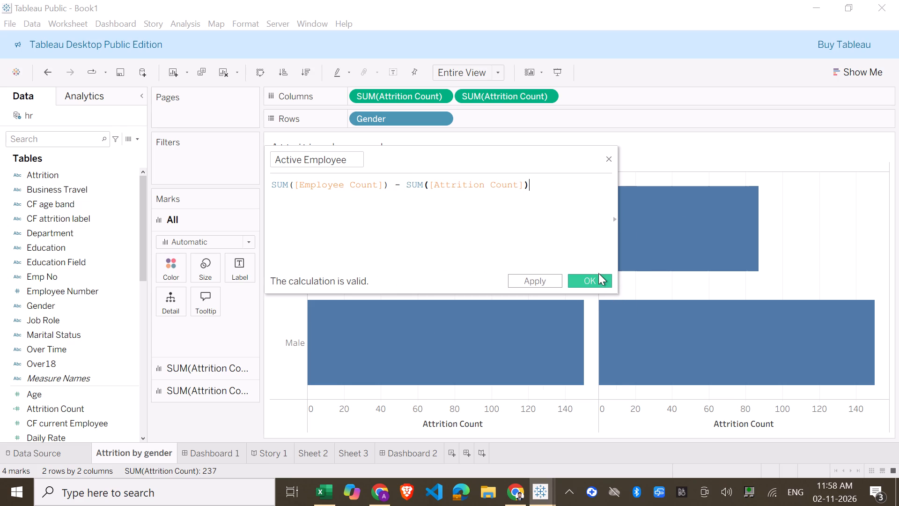
left_click(597, 279)
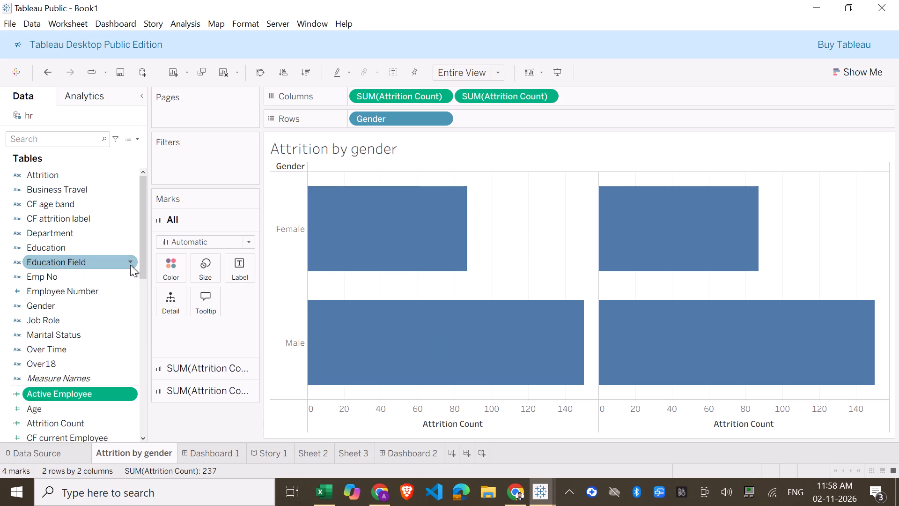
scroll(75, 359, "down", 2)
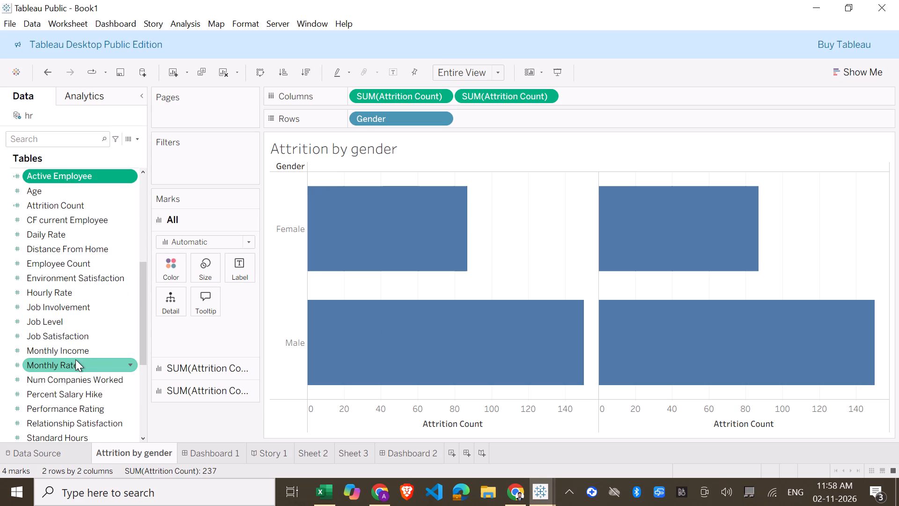
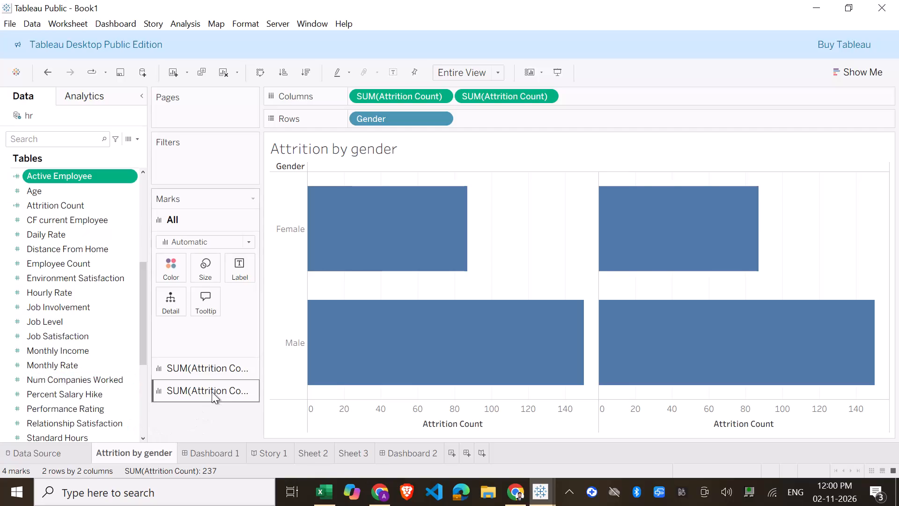
Change the mark type of the second SUM(Attrition Count) measure to Circle.
left_click(209, 391)
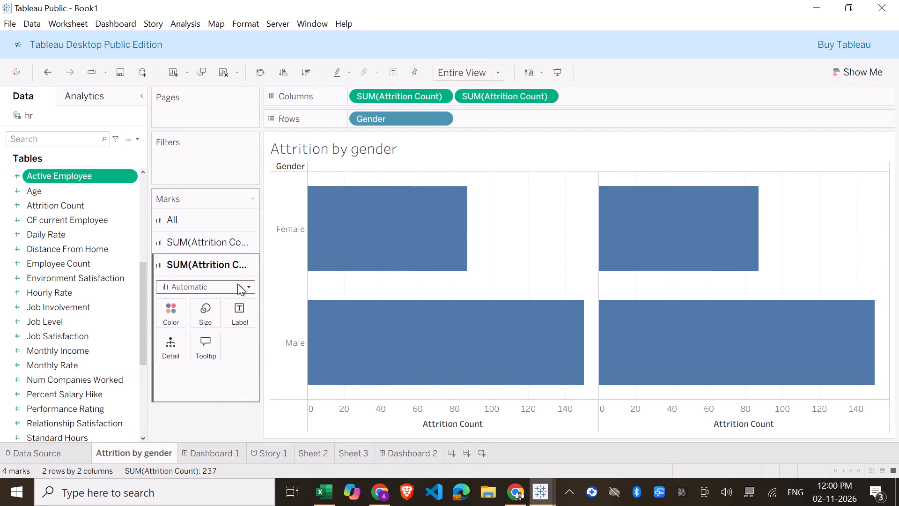
left_click(237, 283)
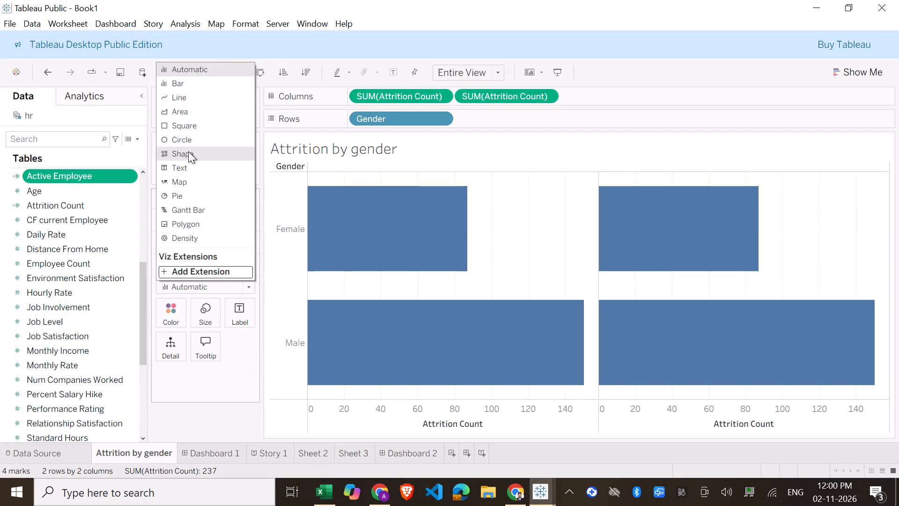
left_click(188, 141)
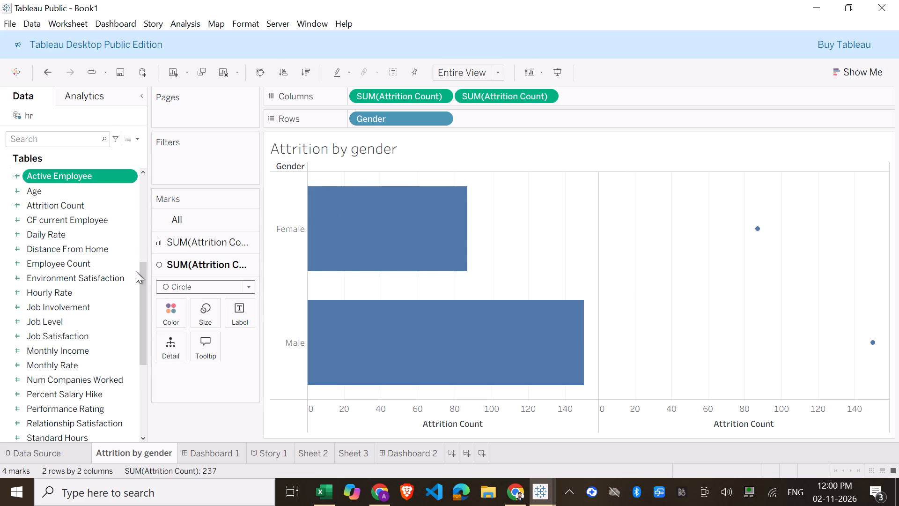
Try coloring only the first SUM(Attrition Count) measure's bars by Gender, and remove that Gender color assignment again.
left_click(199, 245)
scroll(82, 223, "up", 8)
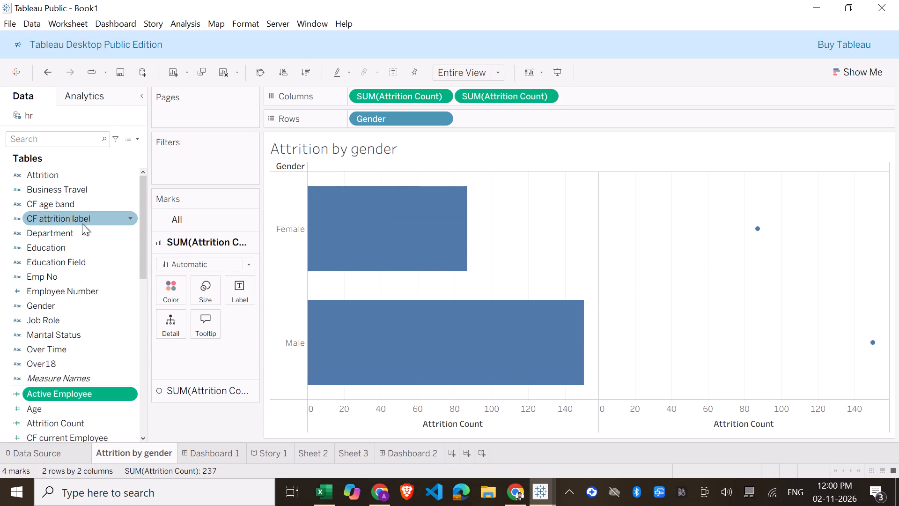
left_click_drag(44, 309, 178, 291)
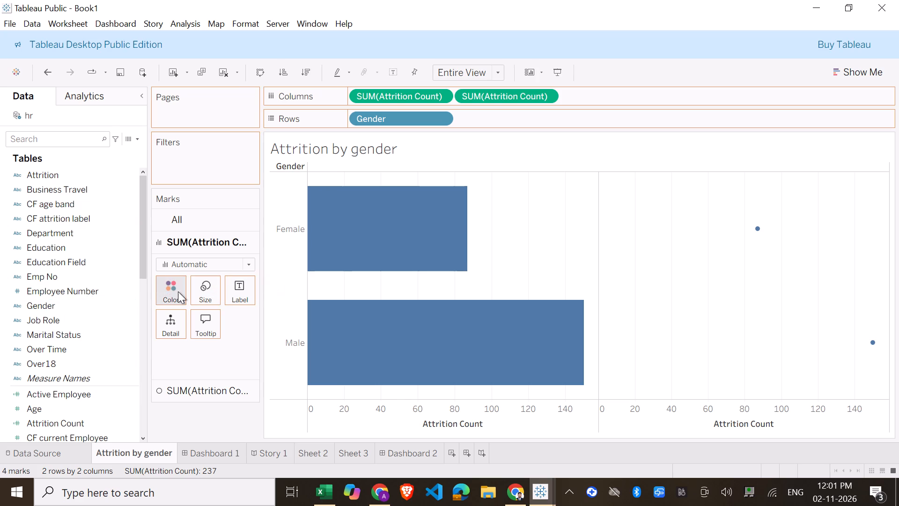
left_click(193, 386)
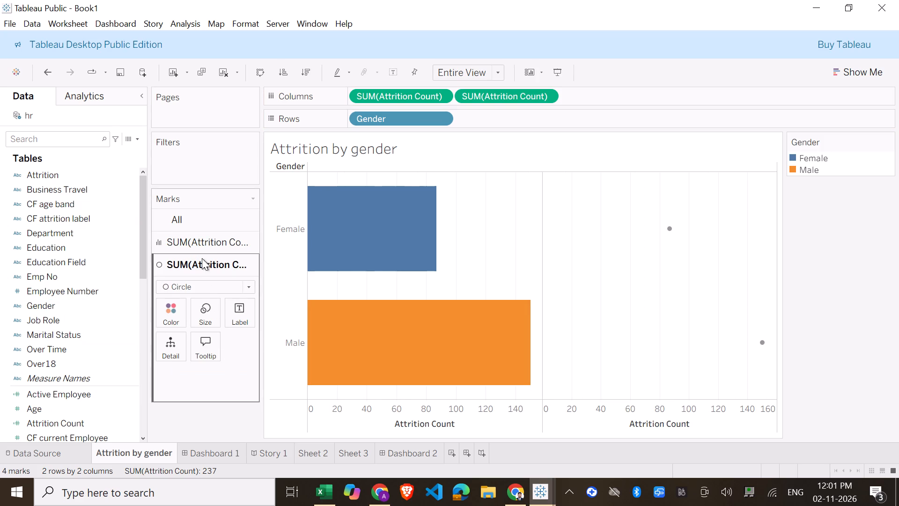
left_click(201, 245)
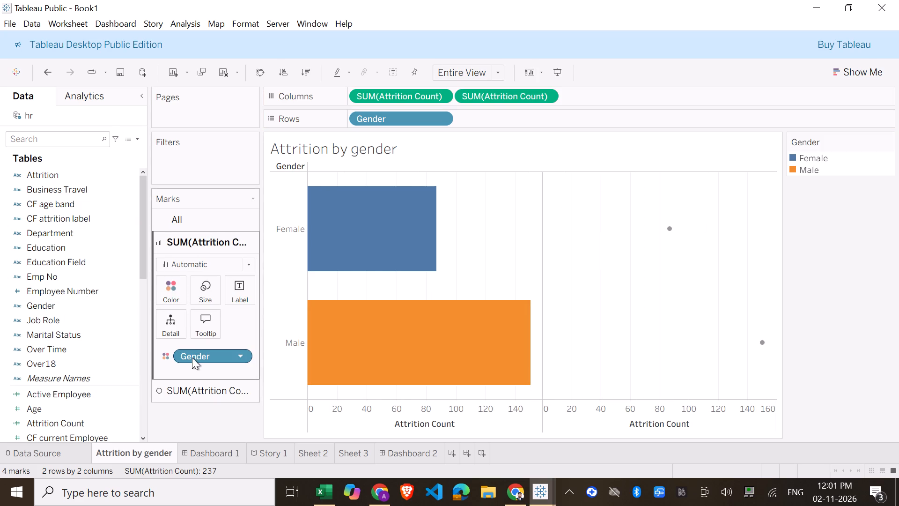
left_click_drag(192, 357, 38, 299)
Color the marks of all measures by Gender.
left_click(204, 213)
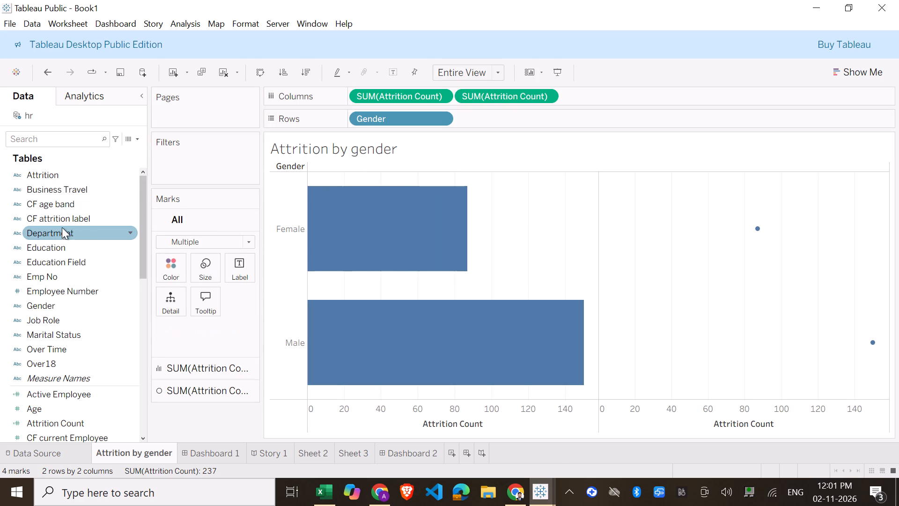
left_click_drag(44, 309, 91, 291)
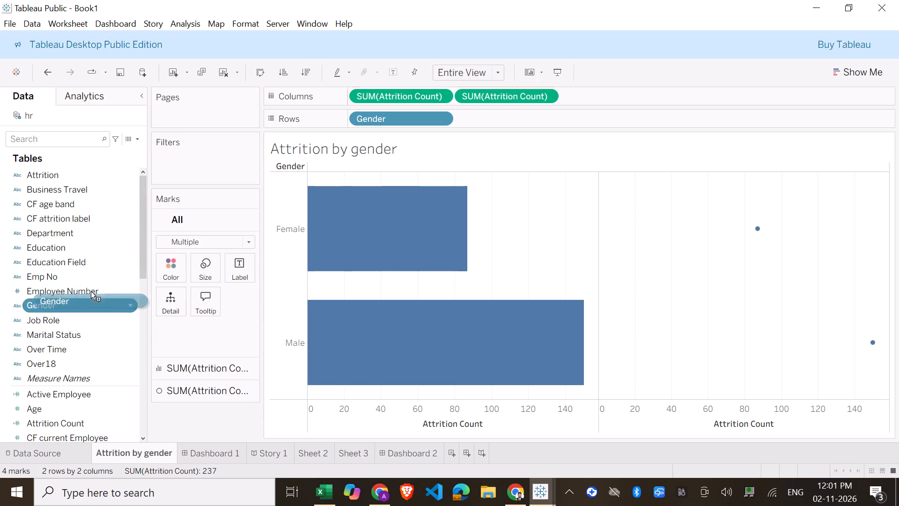
left_click_drag(91, 291, 172, 269)
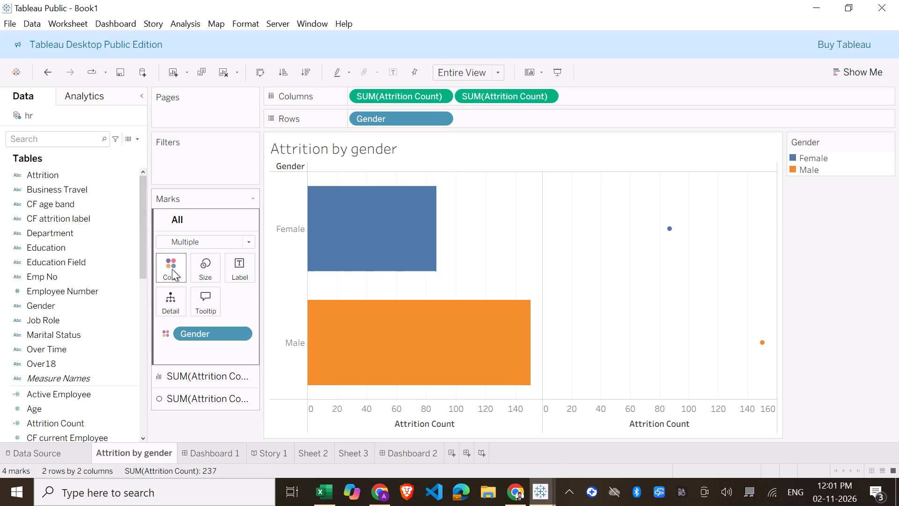
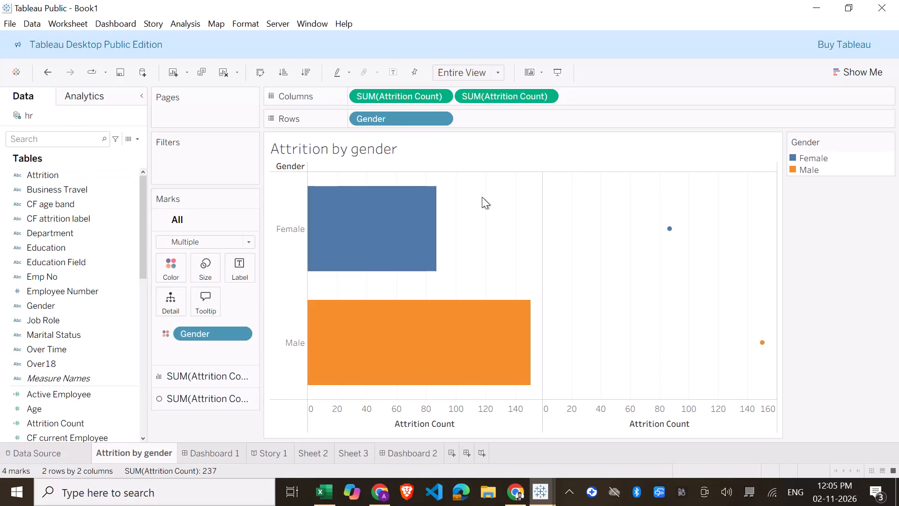
Enlarge the circle marks of the second SUM(Attrition Count) measure to near the maximum size.
left_click(546, 97)
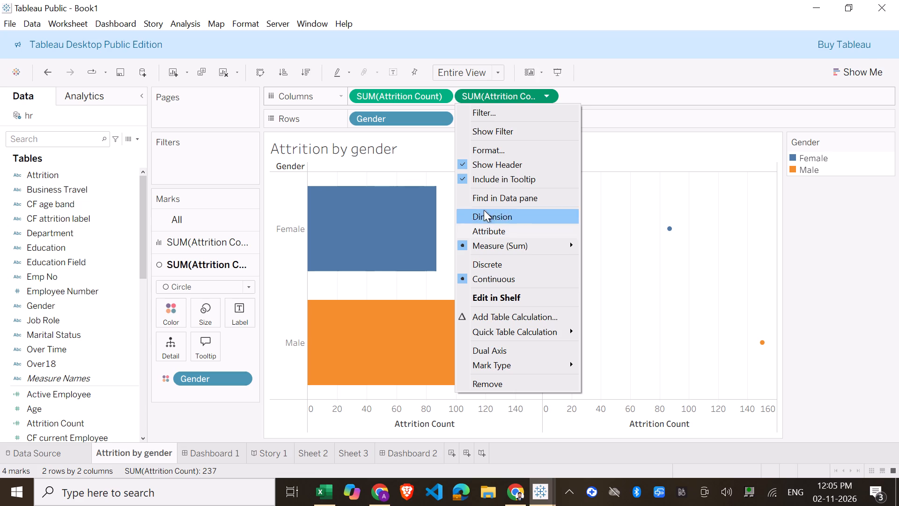
left_click(662, 283)
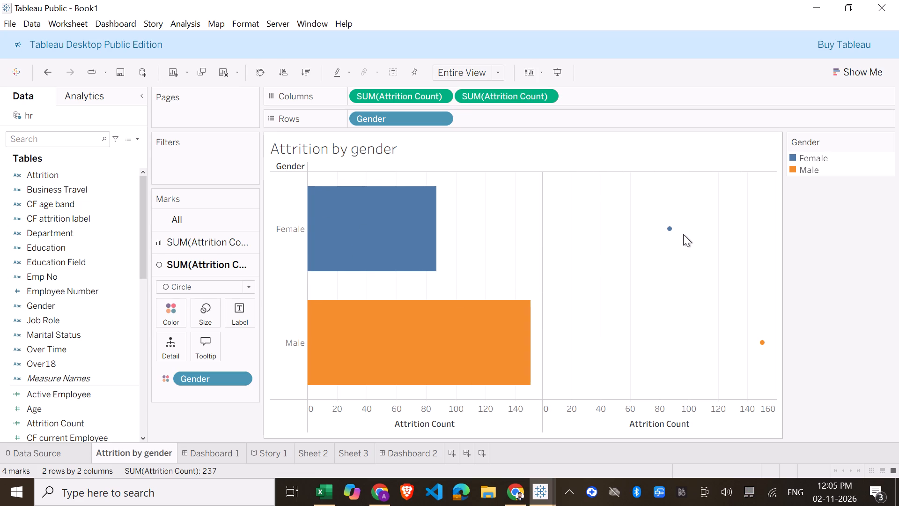
left_click(206, 317)
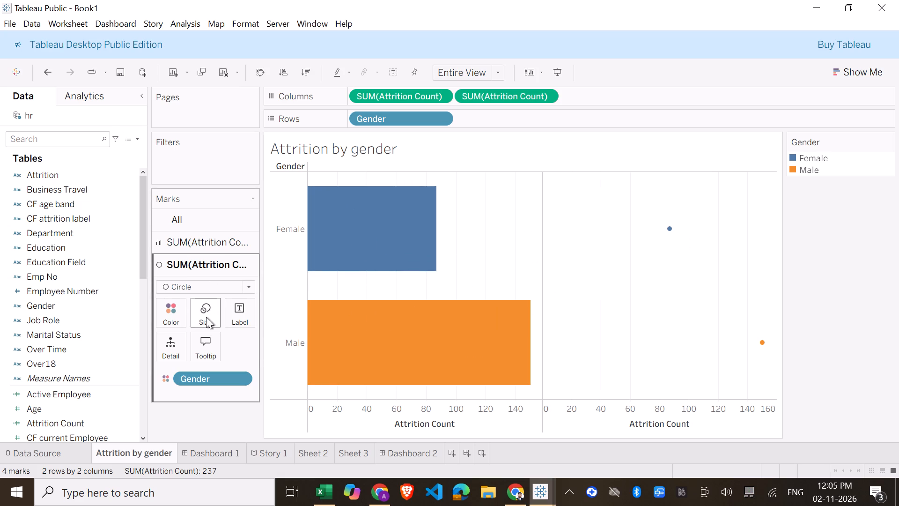
left_click(235, 343)
left_click_drag(235, 343, 269, 343)
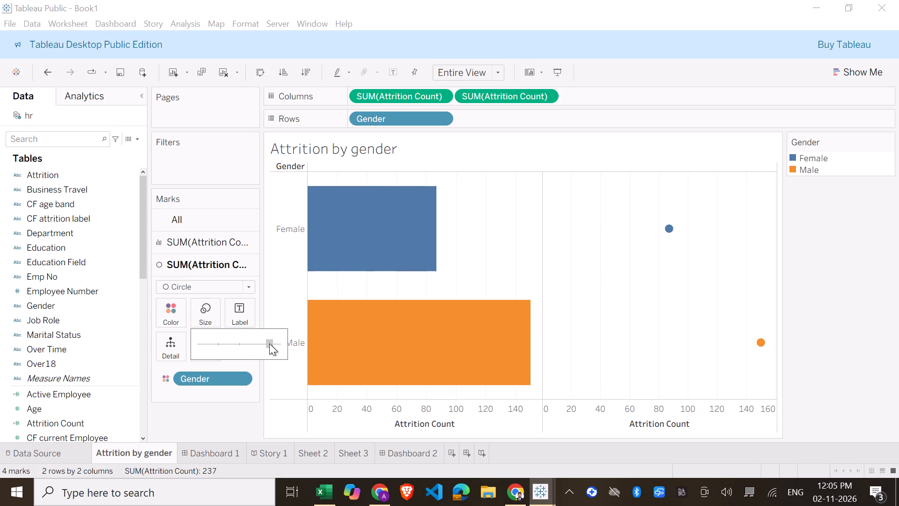
Set the mark type of the first SUM(Attrition Count) measure to Bar.
left_click(204, 242)
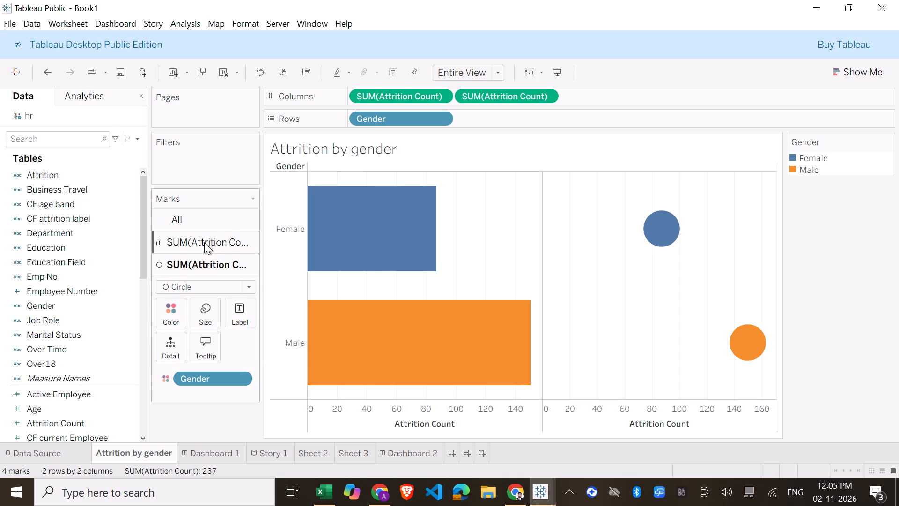
left_click(235, 259)
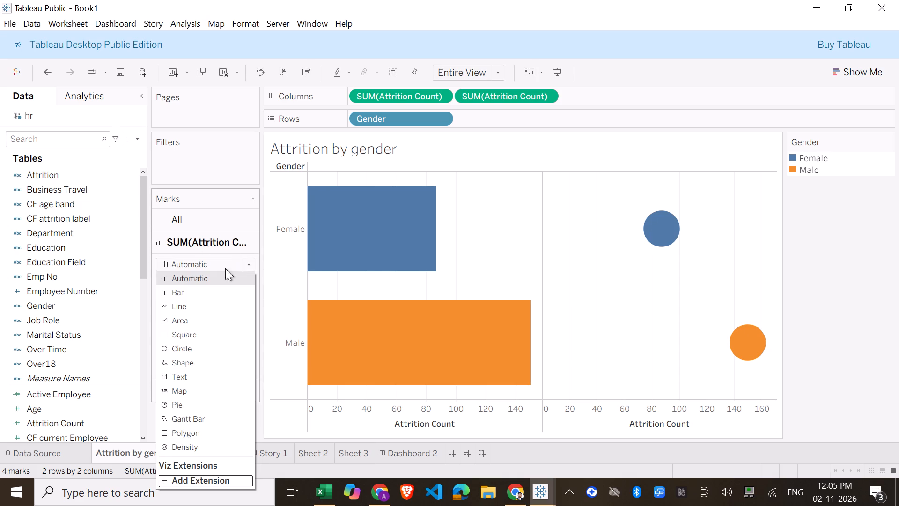
left_click(192, 289)
Label the circles of the second SUM(Attrition Count) measure with Attrition Count.
left_click(219, 390)
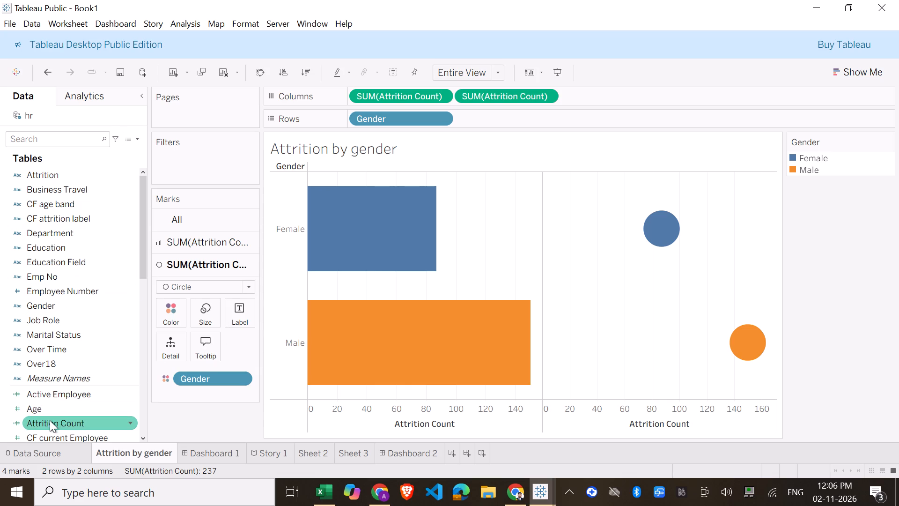
left_click_drag(50, 420, 237, 314)
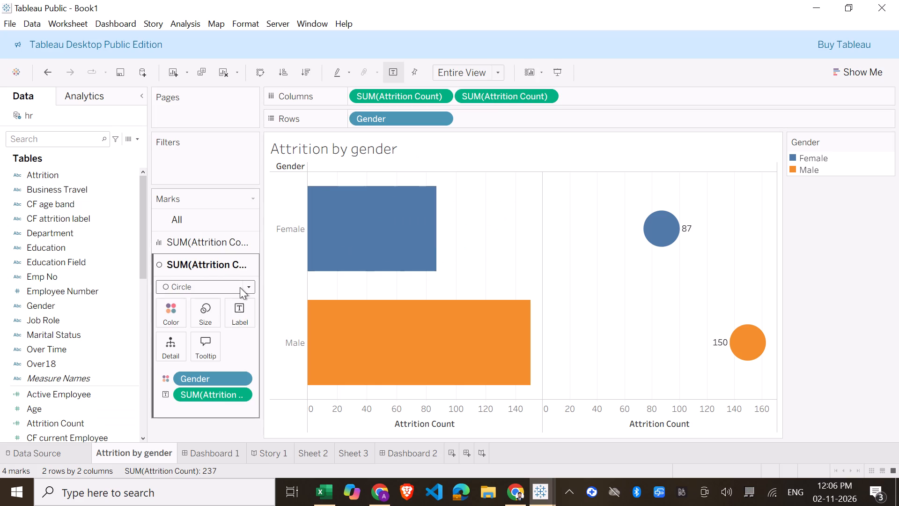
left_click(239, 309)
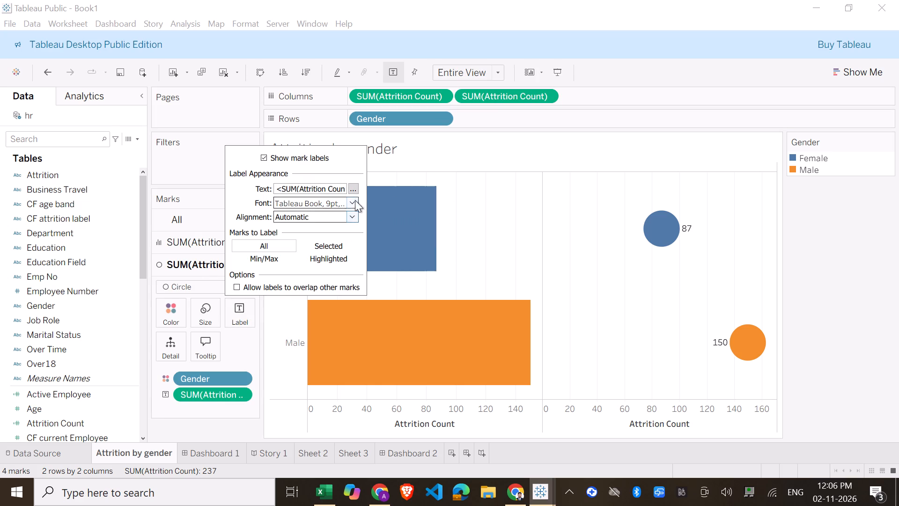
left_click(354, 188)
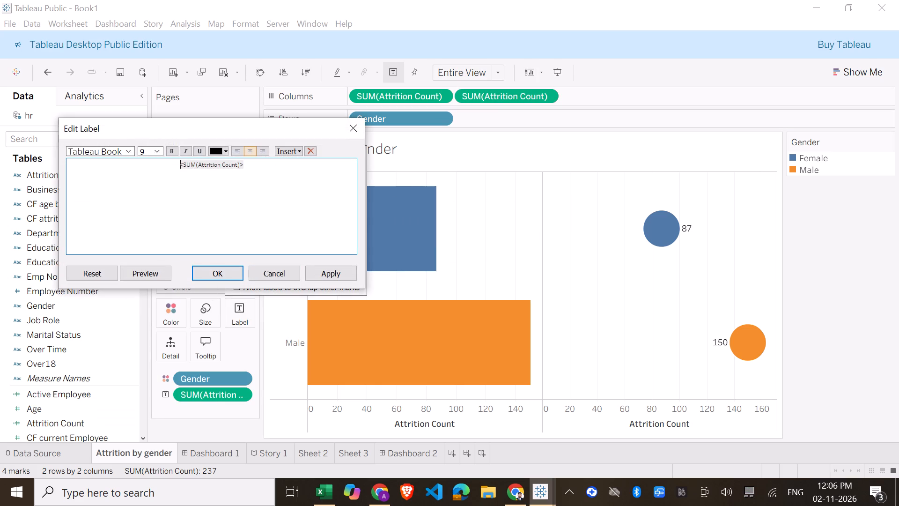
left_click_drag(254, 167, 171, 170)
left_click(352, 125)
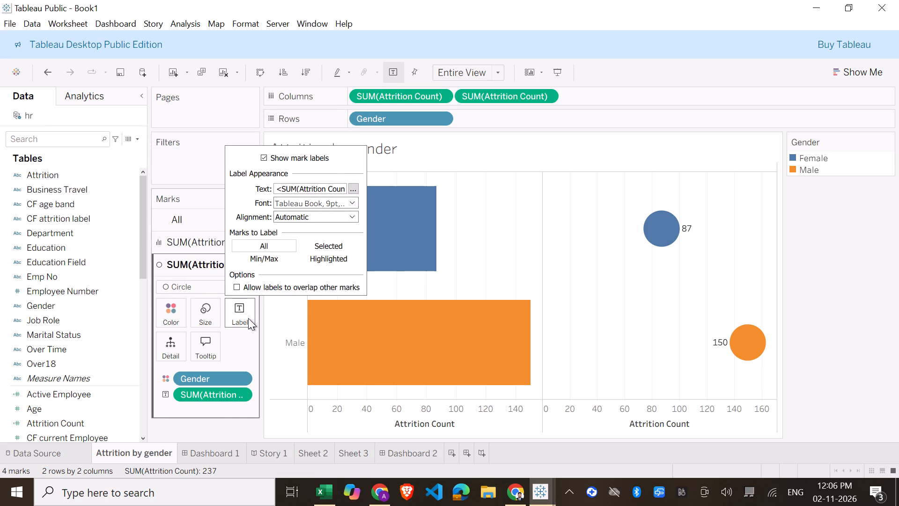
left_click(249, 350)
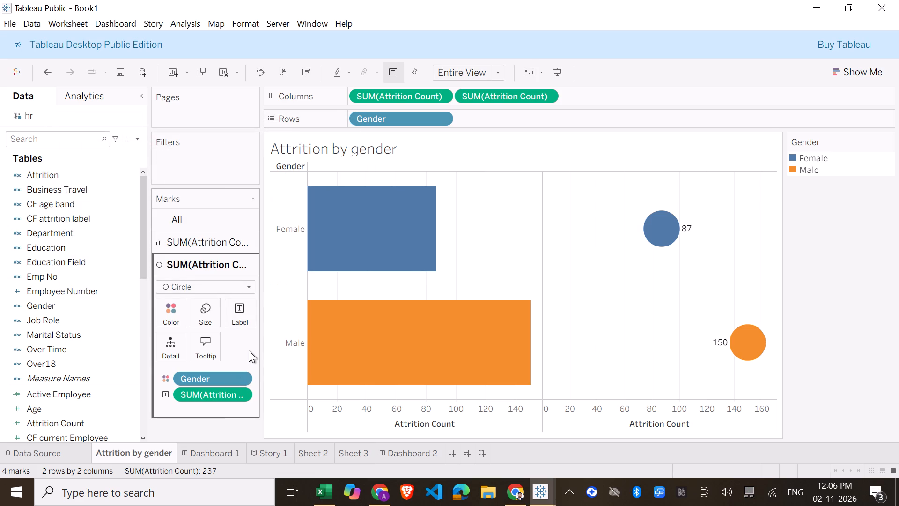
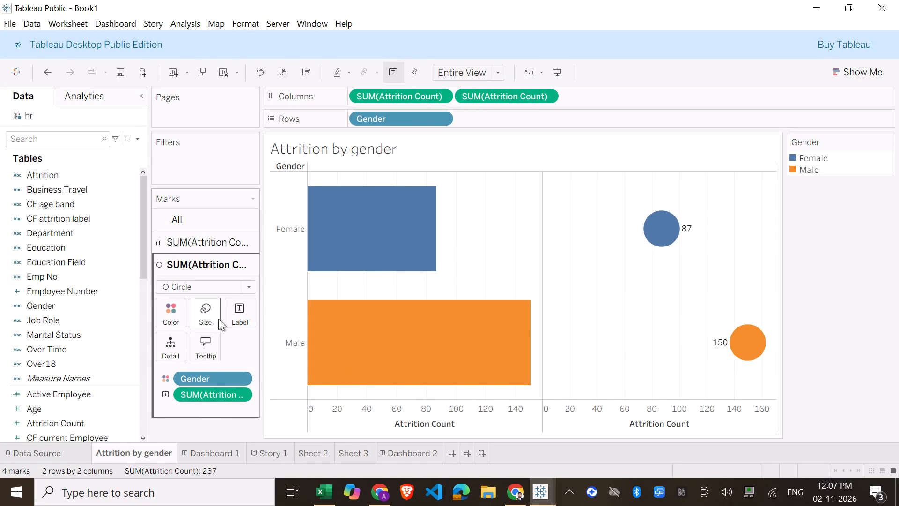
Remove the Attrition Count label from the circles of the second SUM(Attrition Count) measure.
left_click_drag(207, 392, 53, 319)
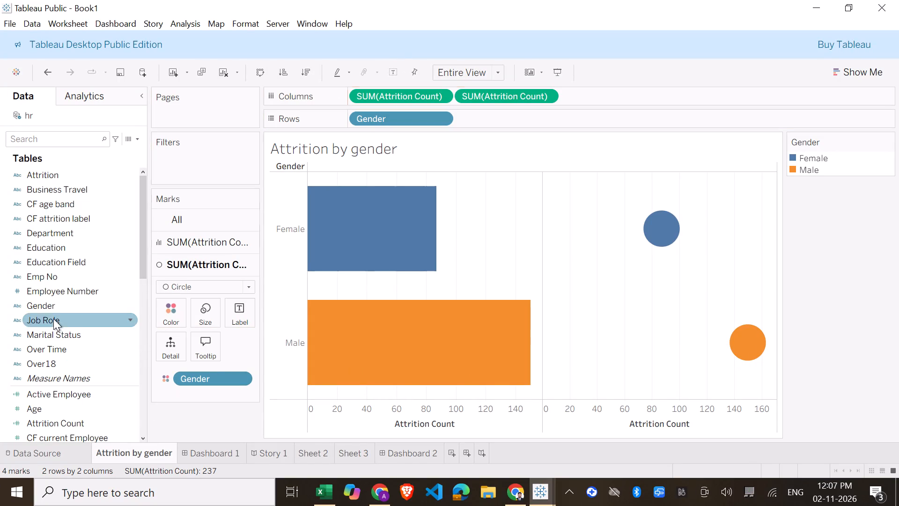
Combine the two SUM(Attrition Count) measures into one chart by making the second a dual axis.
left_click(547, 94)
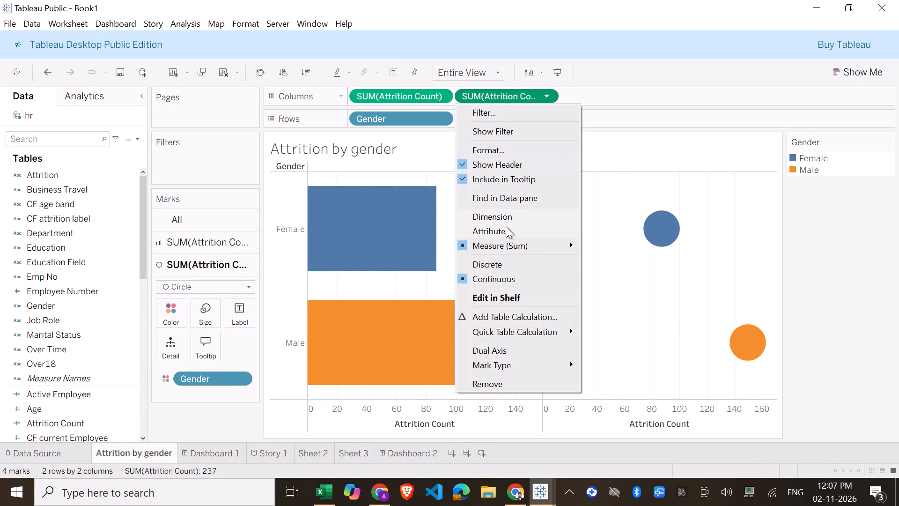
left_click(495, 351)
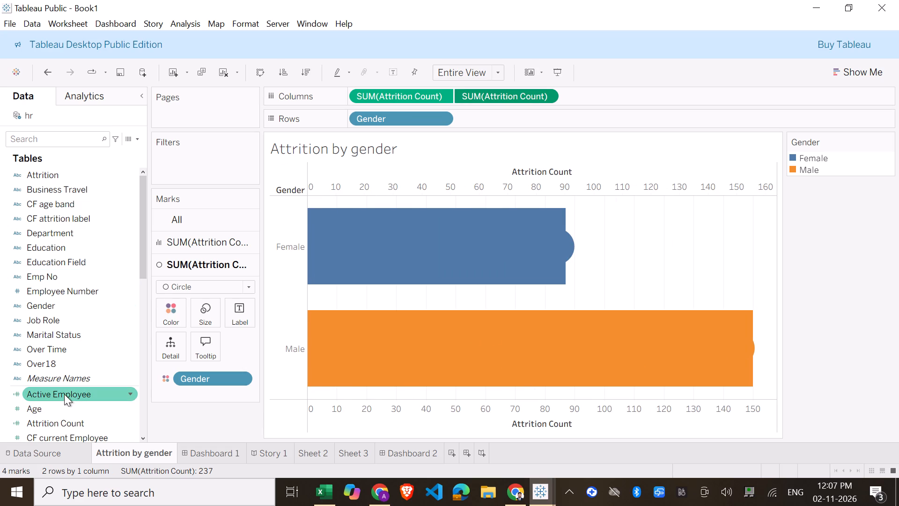
Label the circles of the second SUM(Attrition Count) measure with Attrition Count, using center horizontal alignment for the labels.
left_click_drag(58, 424, 65, 420)
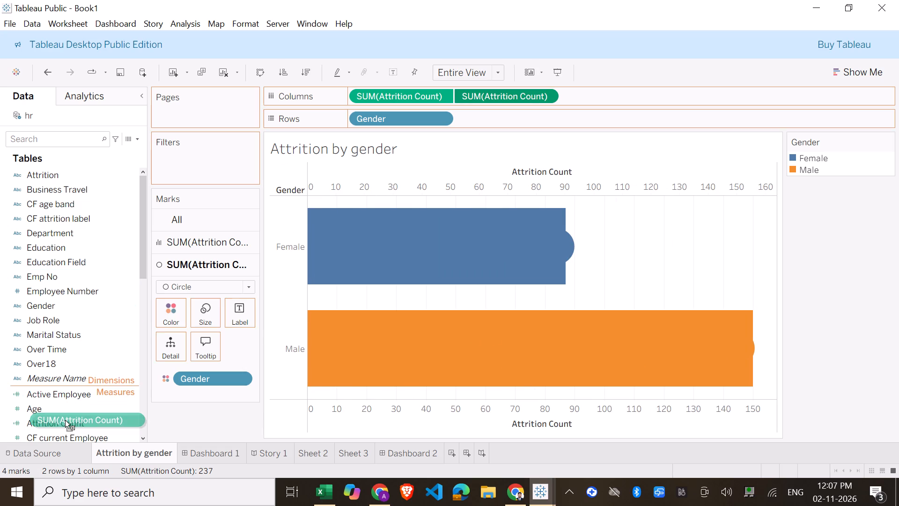
left_click_drag(65, 420, 233, 312)
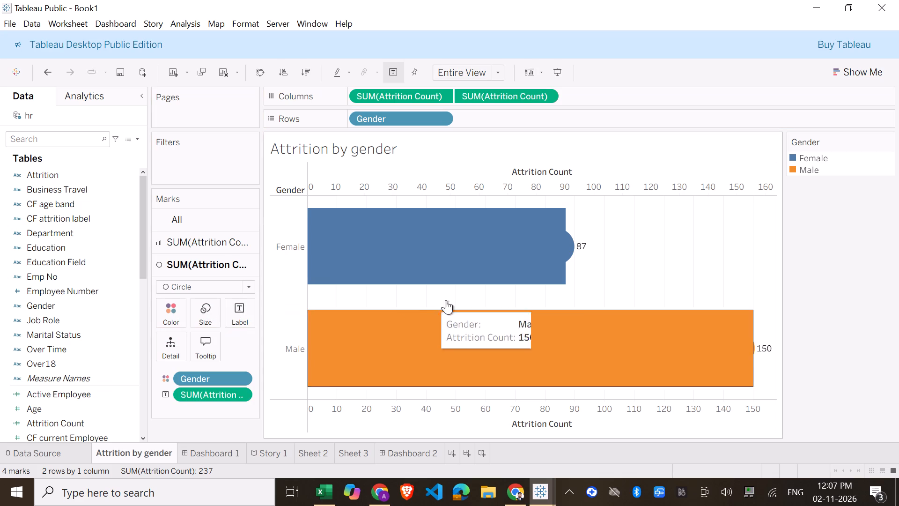
left_click(239, 308)
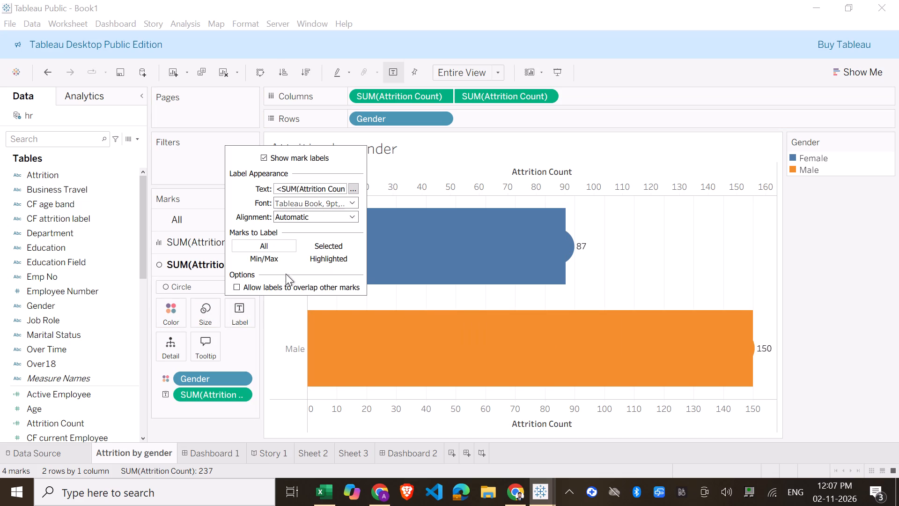
left_click(327, 216)
left_click(307, 265)
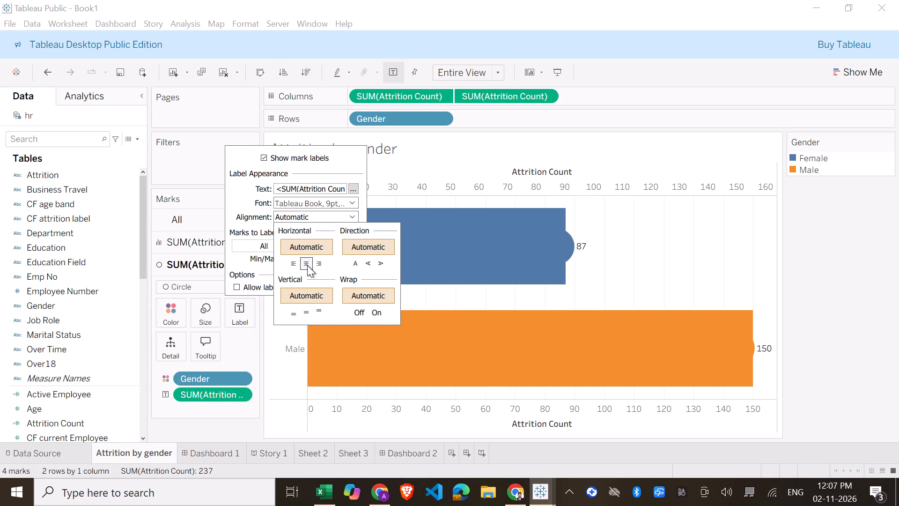
left_click(669, 243)
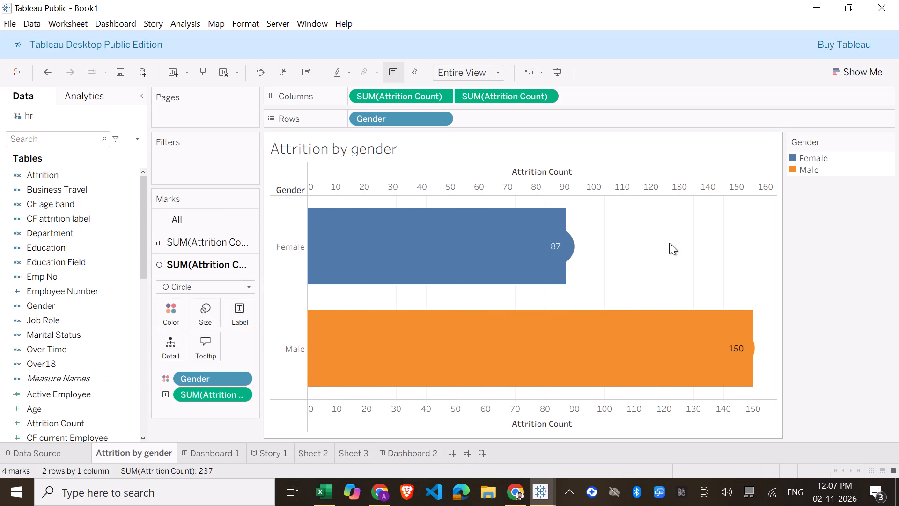